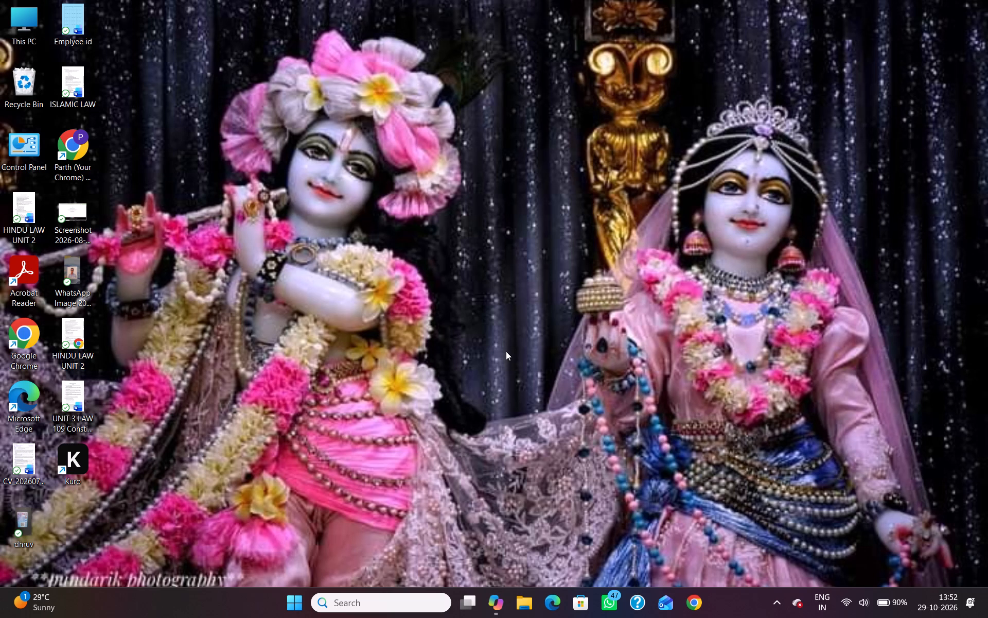
Find and launch PowerPoint by searching for "ppt", and create a blank presentation.
text(pp)
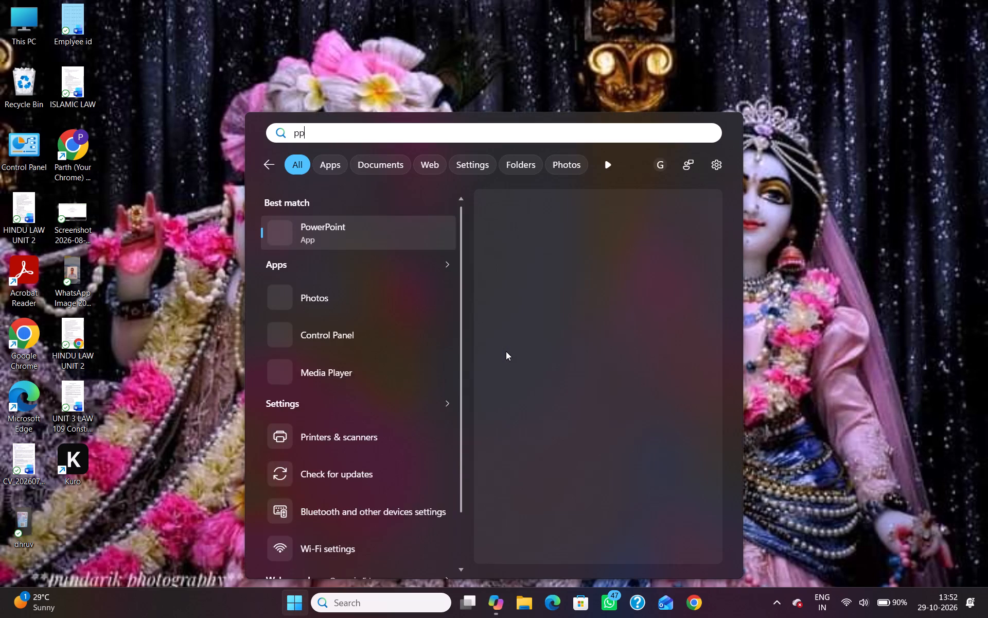
text(t)
key(space)
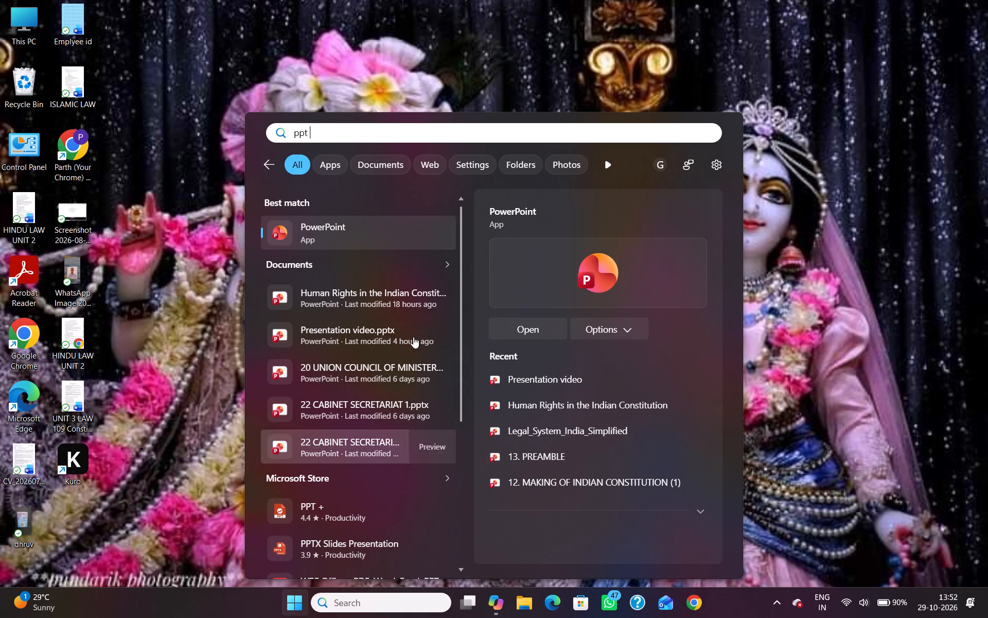
click(402, 240)
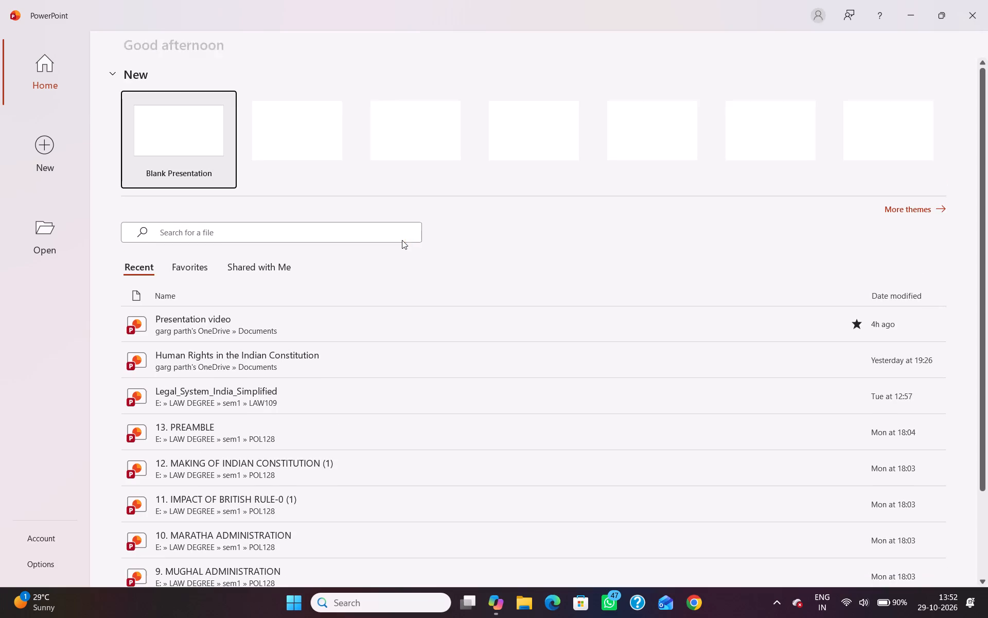
click(193, 137)
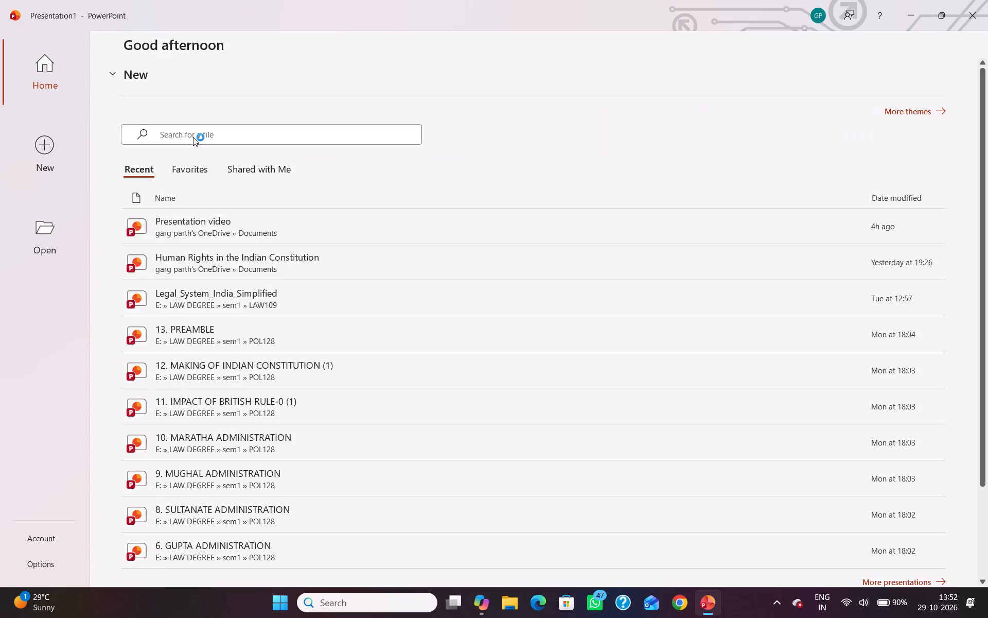
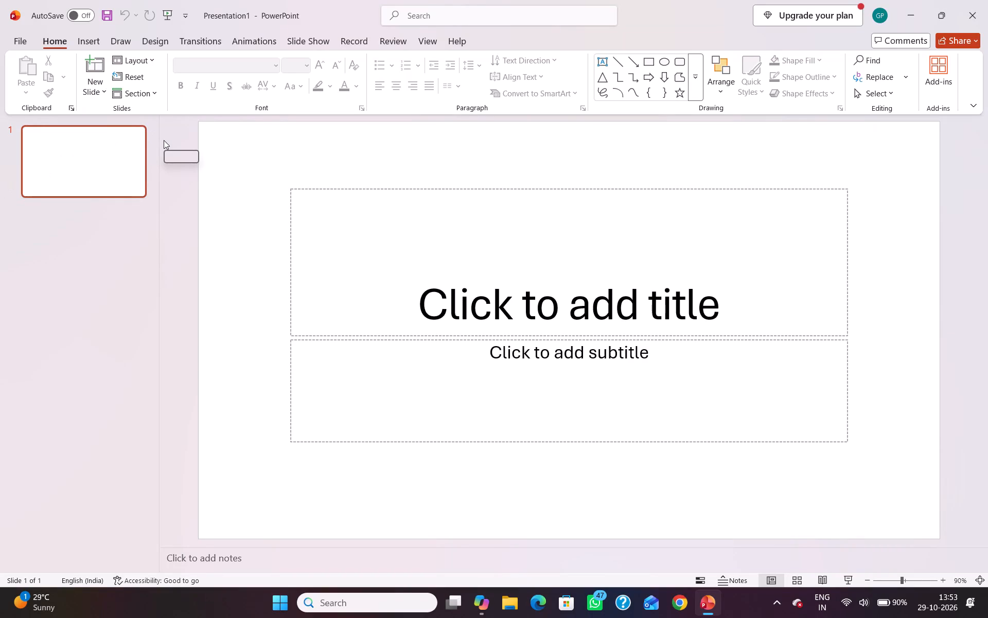
Try a plain dark theme and the off-white theme with condensed capital titles on the presentation, and open the full theme gallery.
click(155, 44)
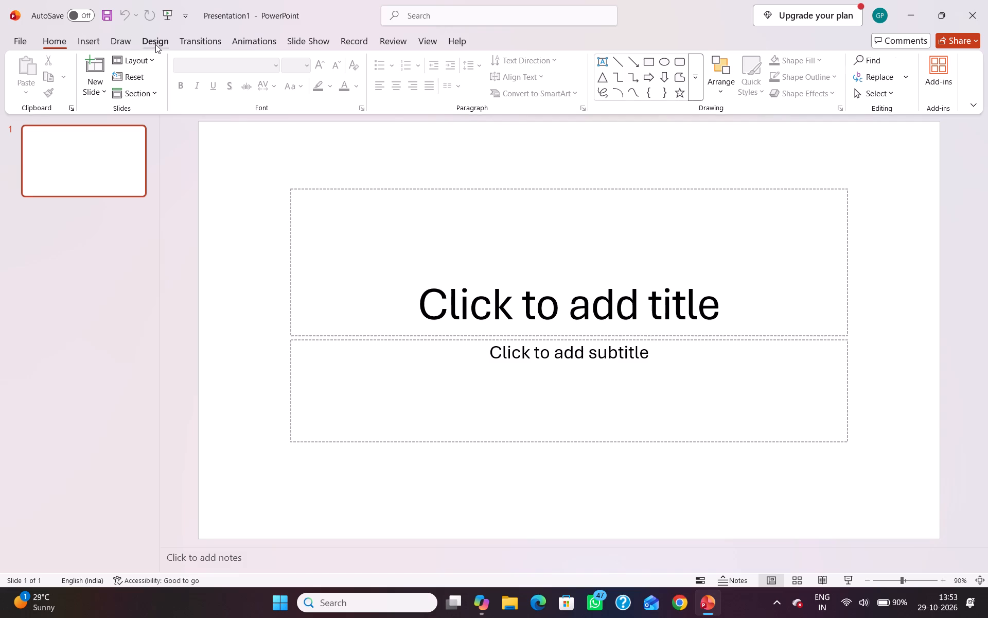
click(340, 78)
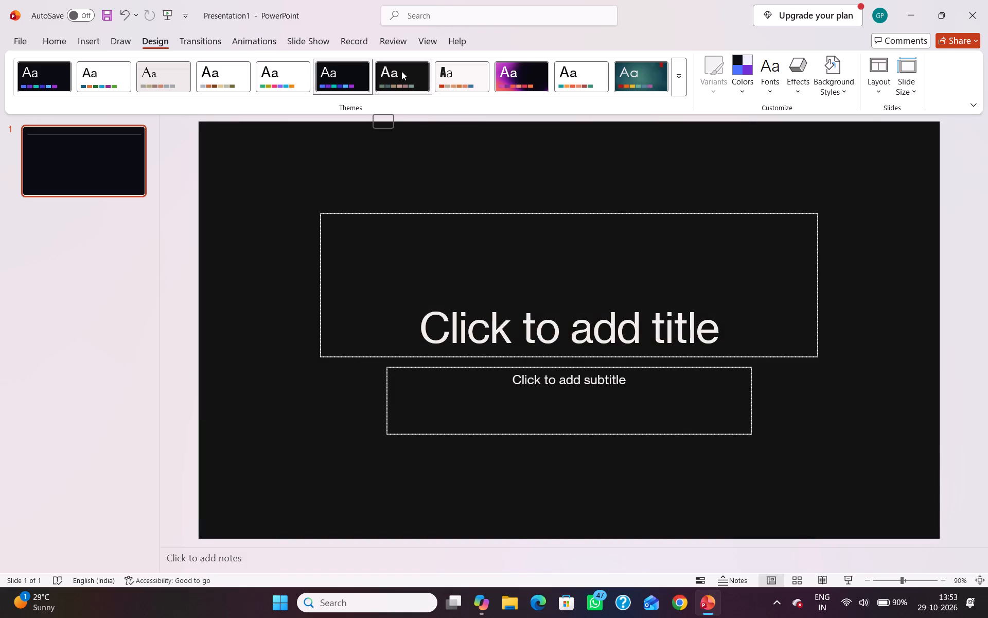
click(467, 73)
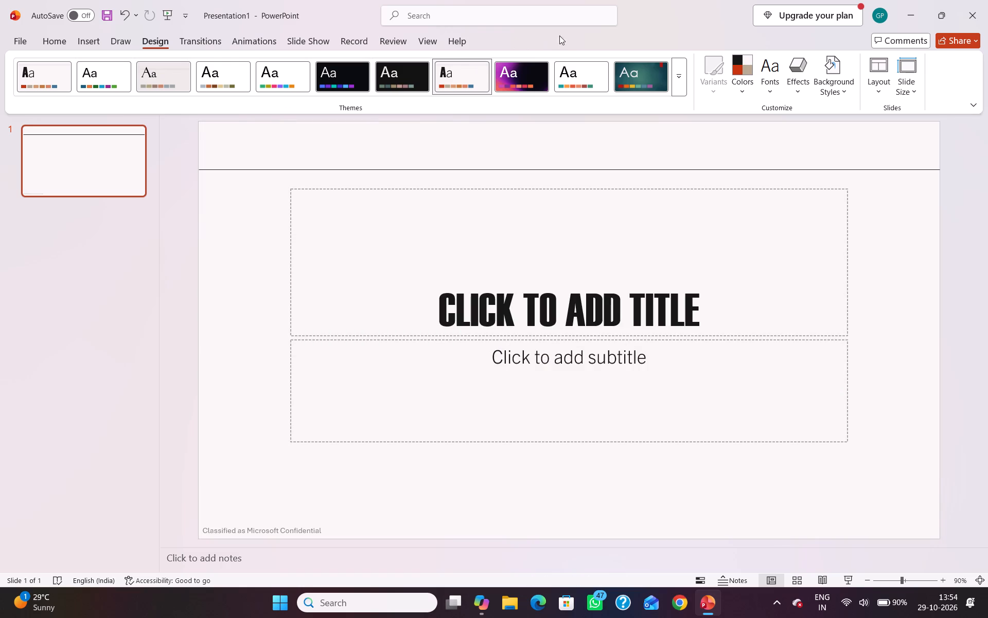
click(680, 85)
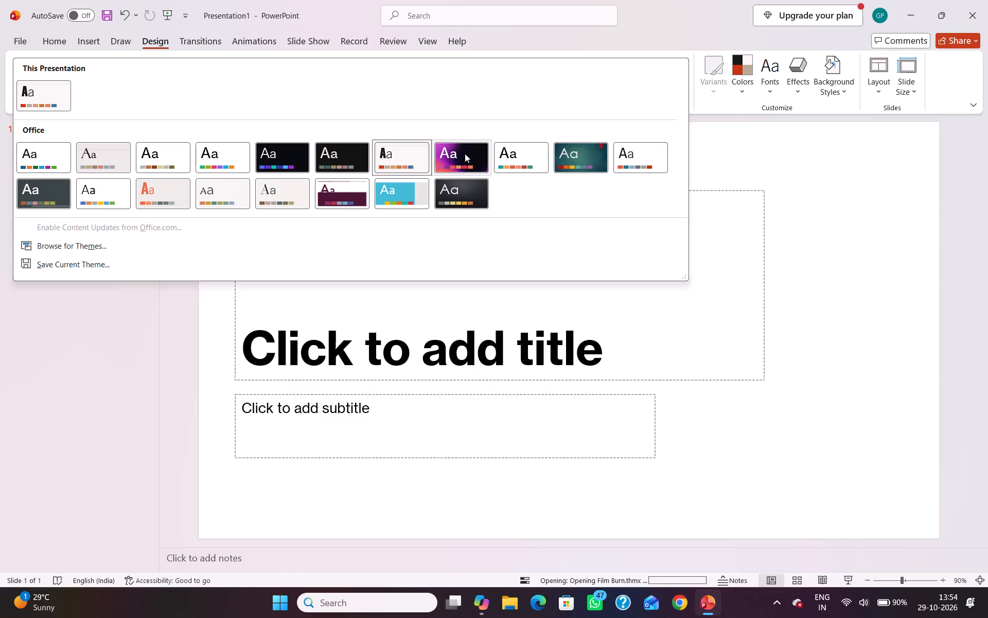
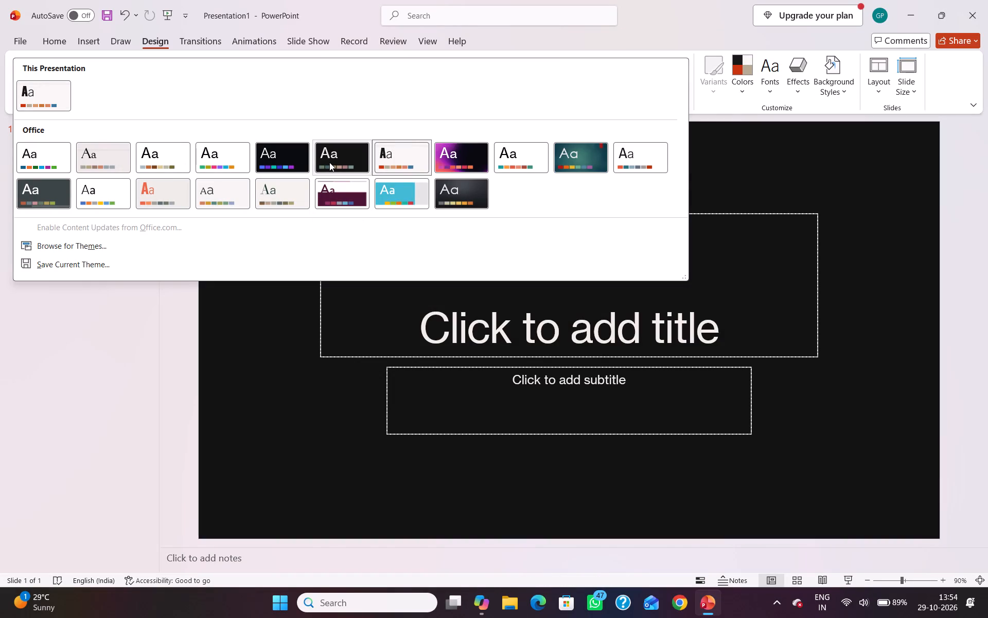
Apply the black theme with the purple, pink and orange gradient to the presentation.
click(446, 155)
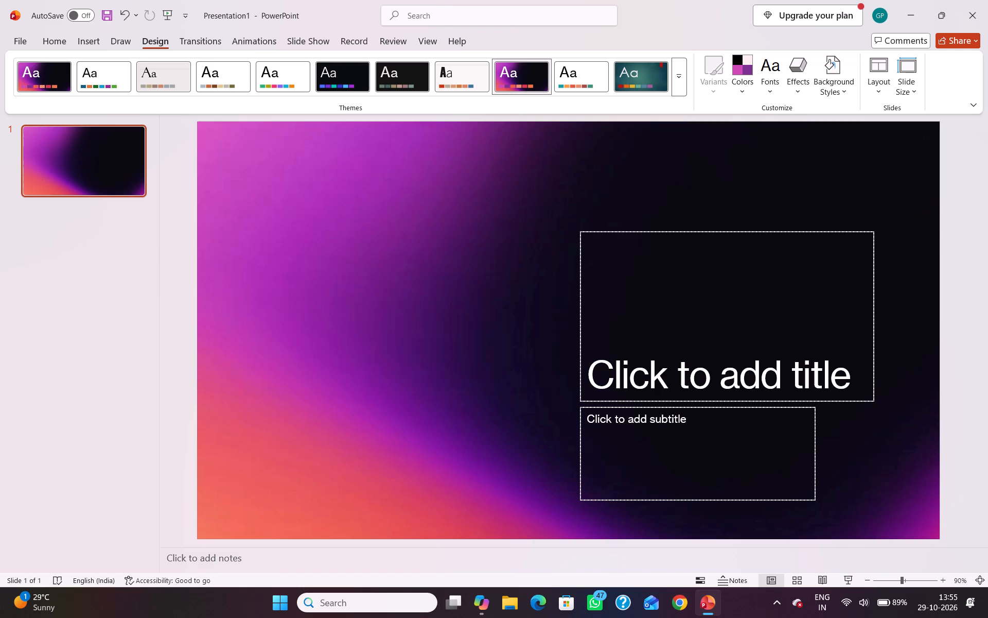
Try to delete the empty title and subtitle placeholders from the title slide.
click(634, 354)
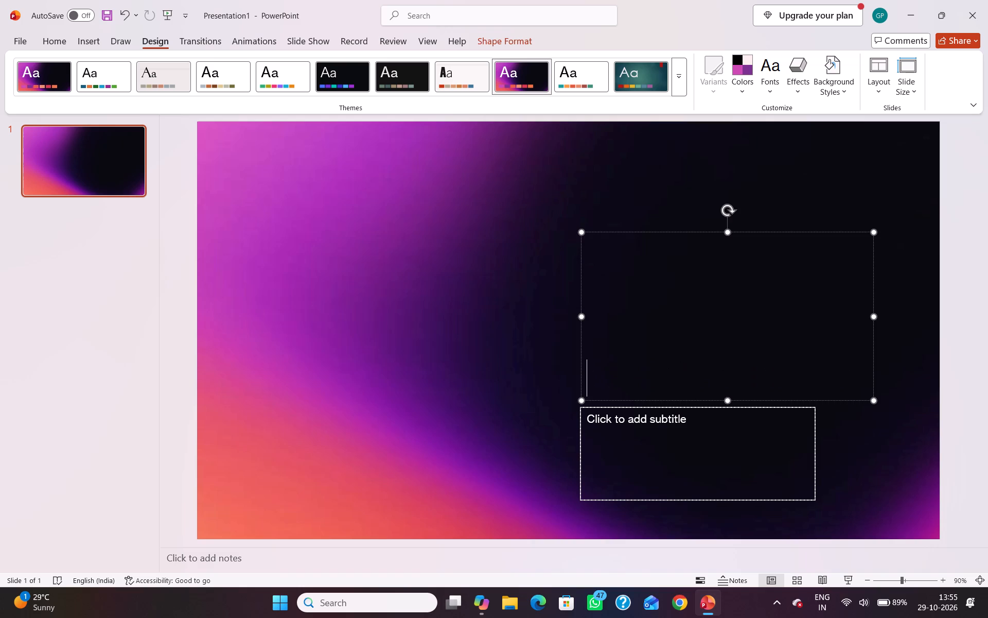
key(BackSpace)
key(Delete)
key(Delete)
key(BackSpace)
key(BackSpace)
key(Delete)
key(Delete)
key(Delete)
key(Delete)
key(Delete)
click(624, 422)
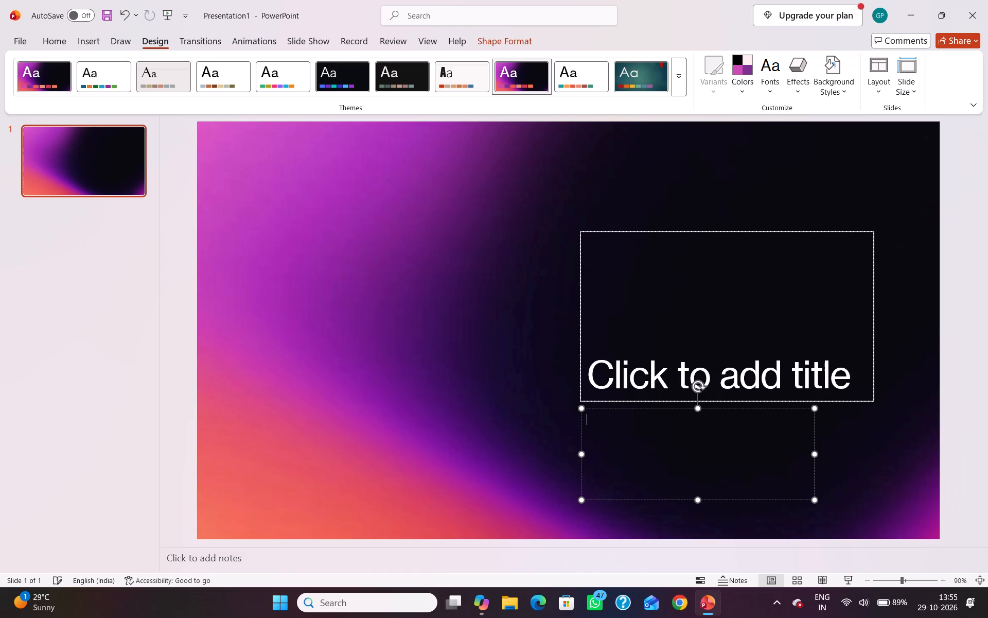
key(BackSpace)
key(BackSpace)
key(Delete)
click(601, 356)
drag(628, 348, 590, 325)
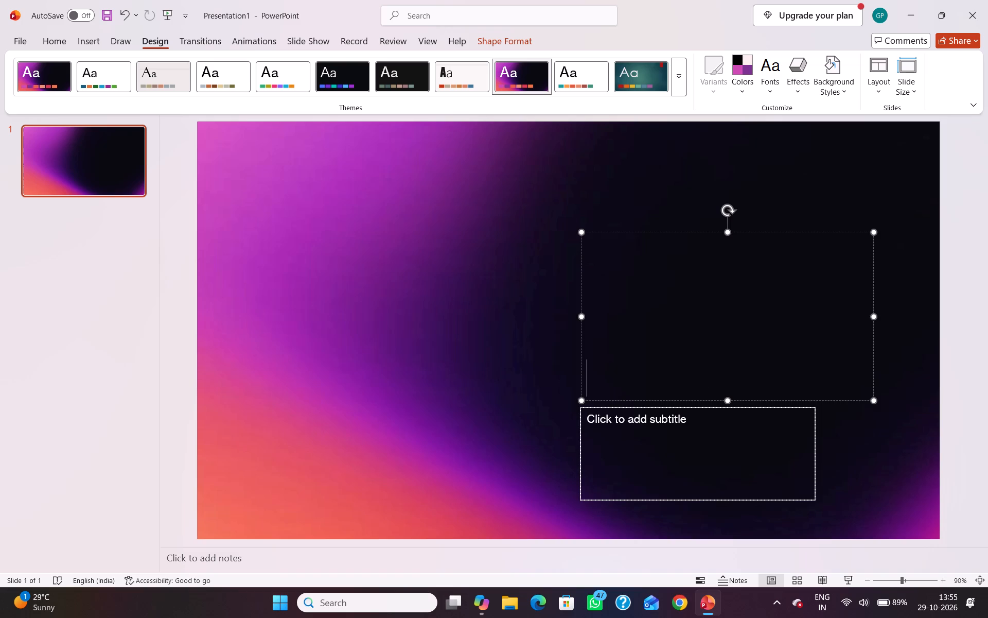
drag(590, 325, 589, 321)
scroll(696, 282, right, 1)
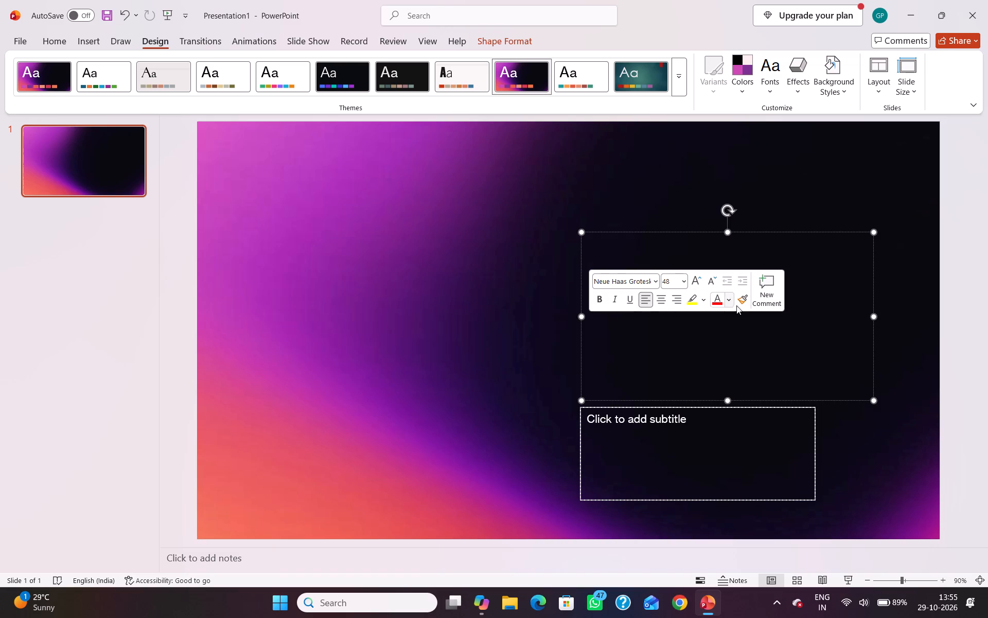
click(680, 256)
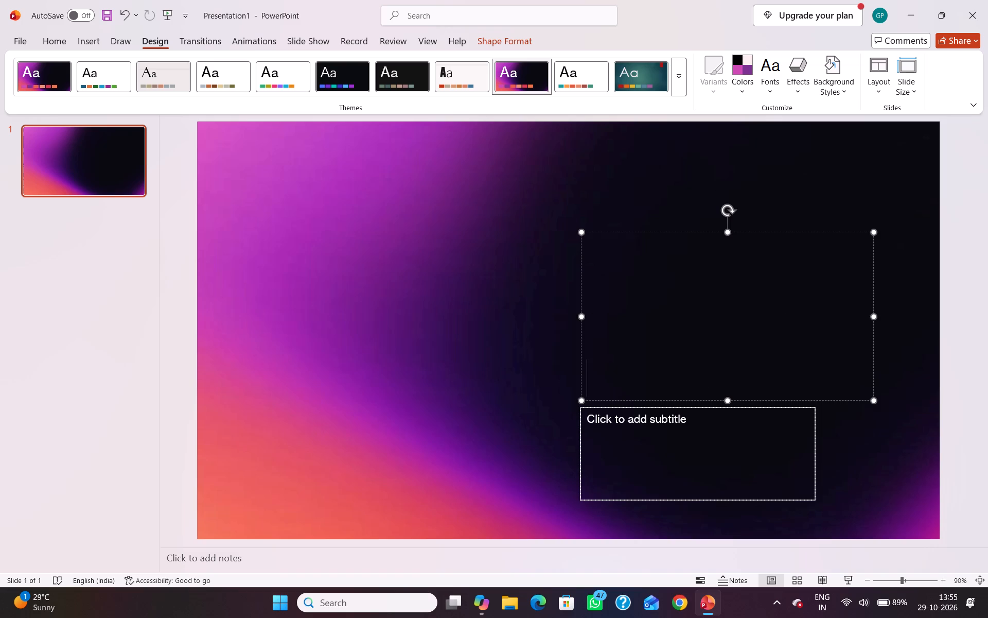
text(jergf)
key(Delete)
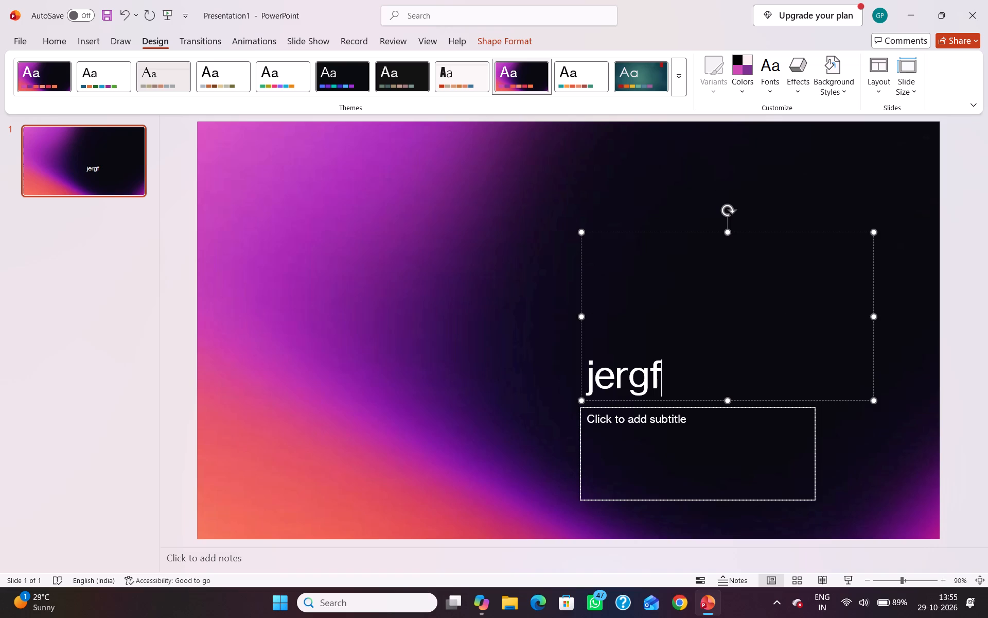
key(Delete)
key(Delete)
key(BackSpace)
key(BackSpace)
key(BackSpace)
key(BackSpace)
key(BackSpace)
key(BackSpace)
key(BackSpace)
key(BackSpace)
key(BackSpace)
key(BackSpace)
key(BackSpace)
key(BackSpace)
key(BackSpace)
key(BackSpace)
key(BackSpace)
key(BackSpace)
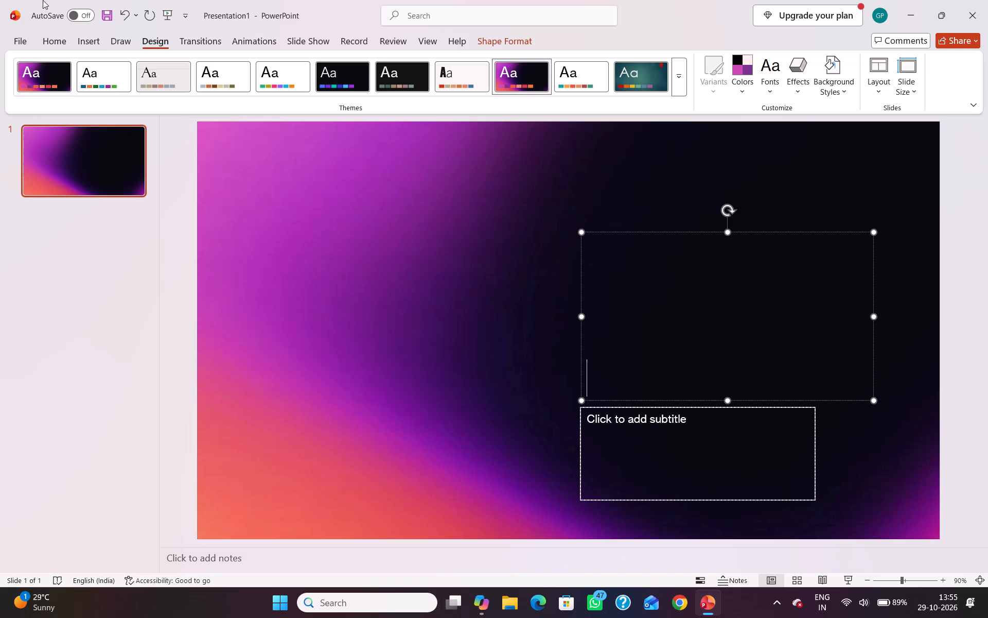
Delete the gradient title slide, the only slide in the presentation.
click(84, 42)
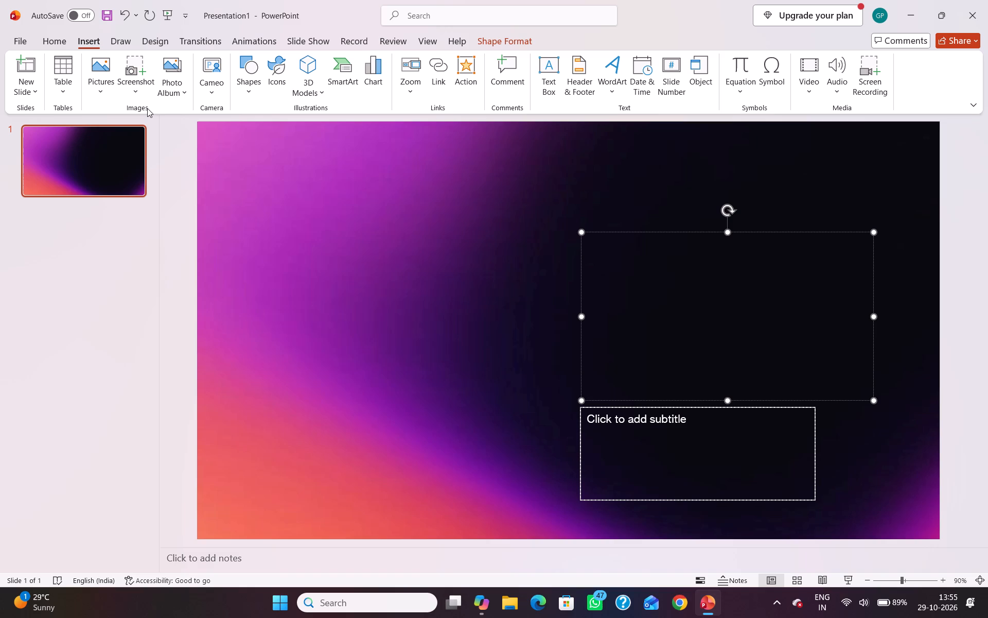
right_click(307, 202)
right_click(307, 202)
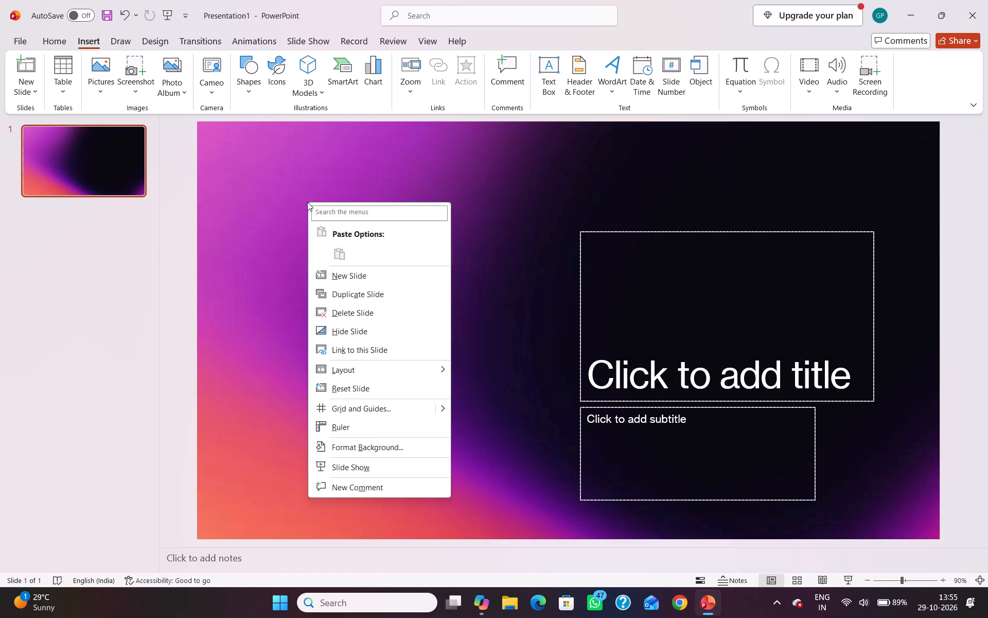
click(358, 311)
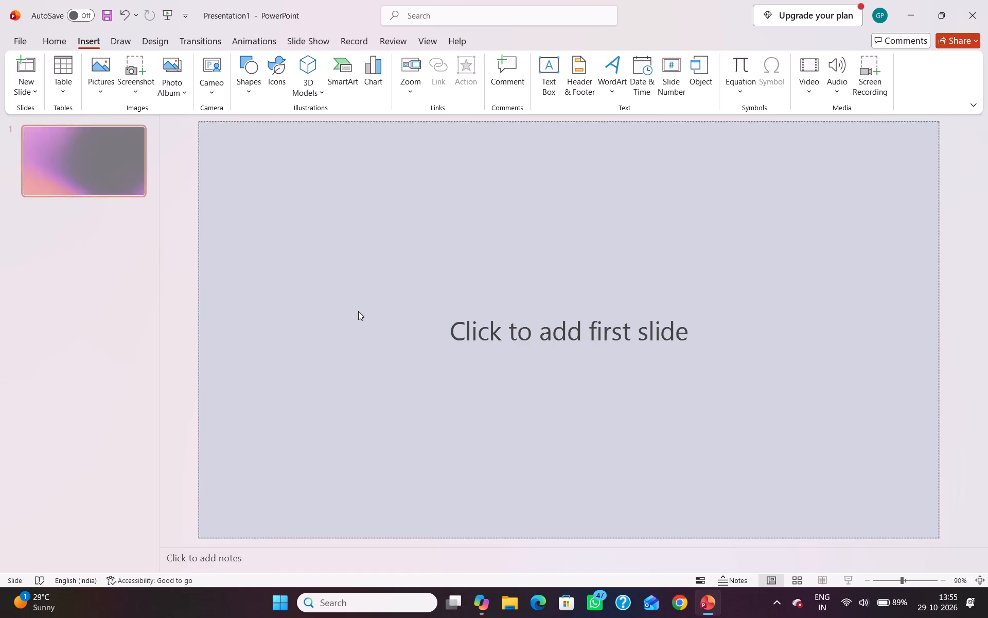
Create a new blank presentation.
click(119, 39)
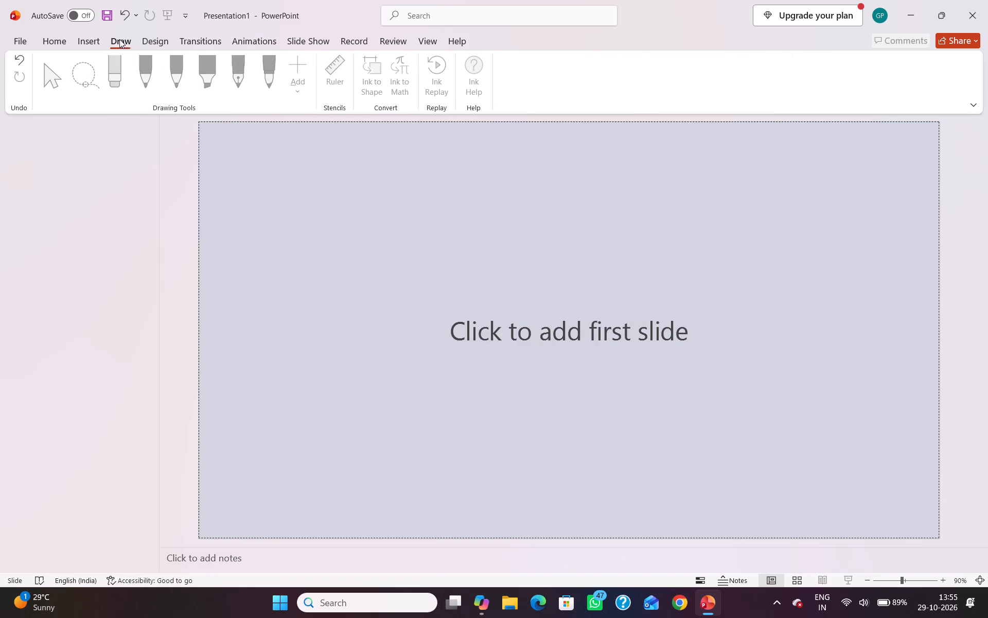
click(152, 41)
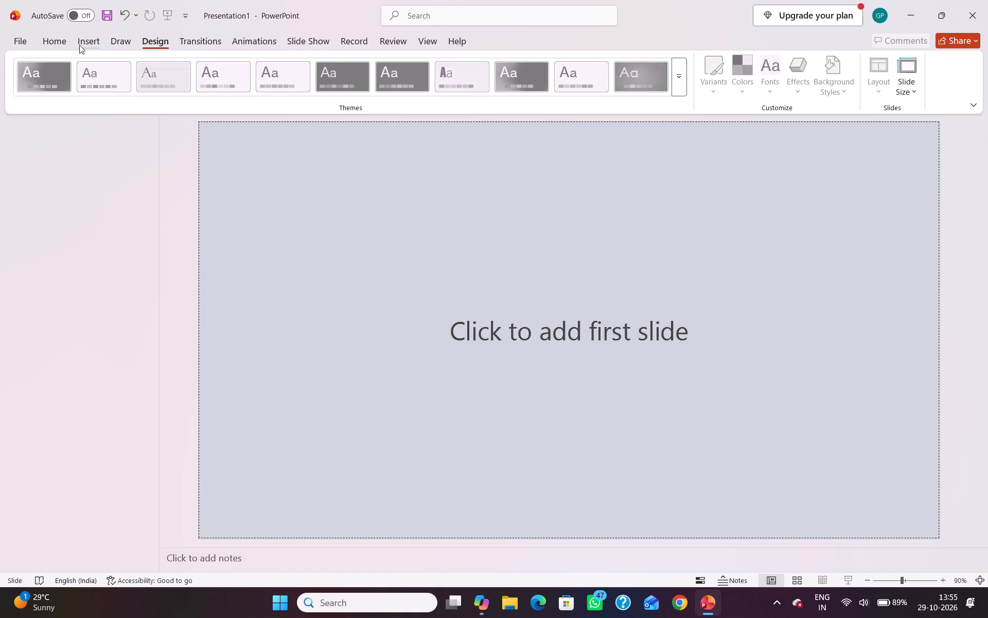
drag(53, 41, 24, 38)
click(24, 38)
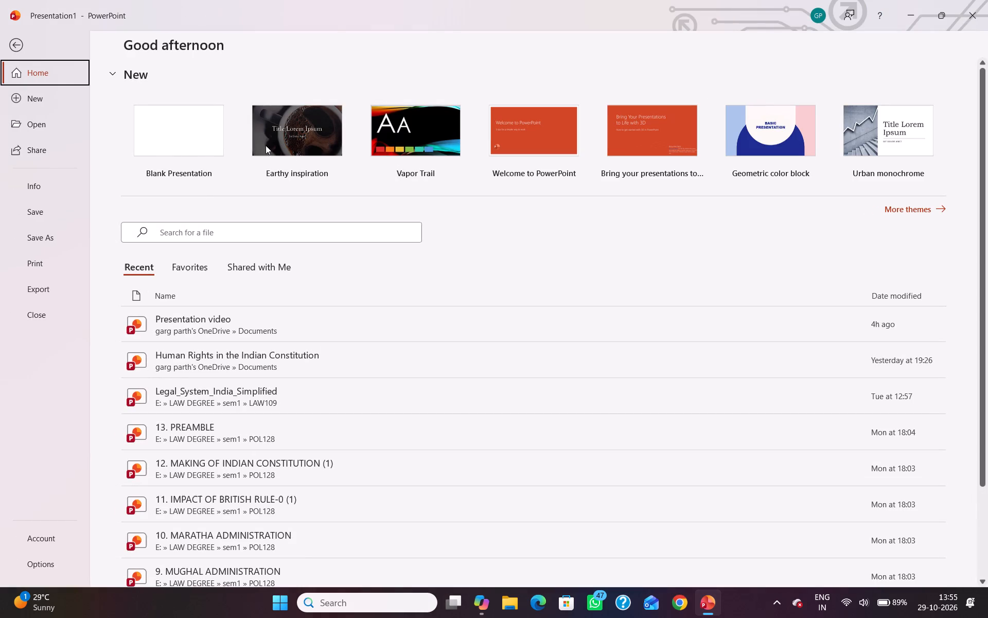
click(212, 131)
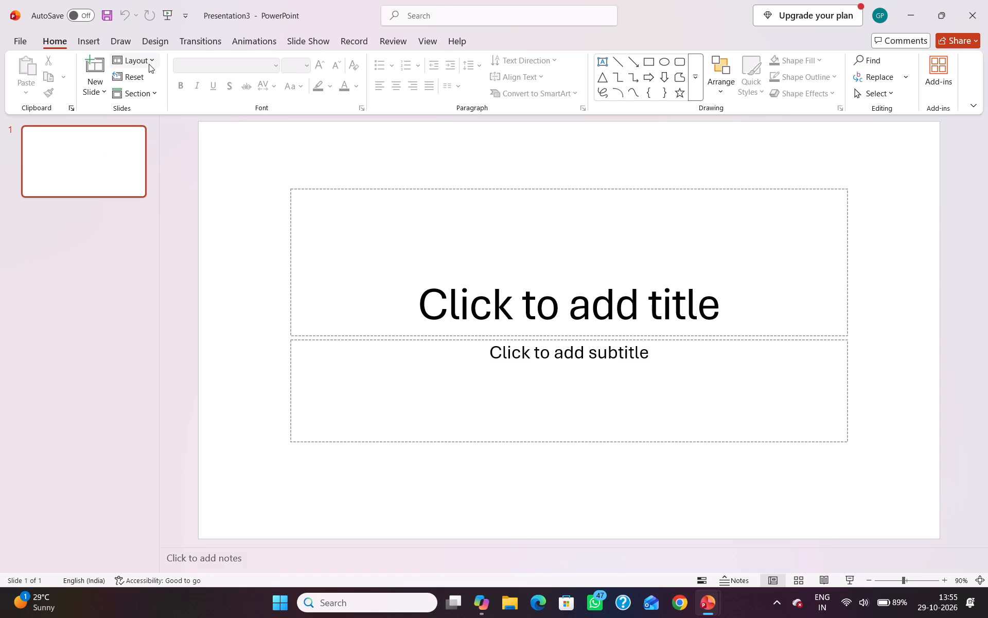
Apply the black theme with the purple, pink and orange gradient to the new presentation.
drag(125, 43, 142, 41)
click(142, 41)
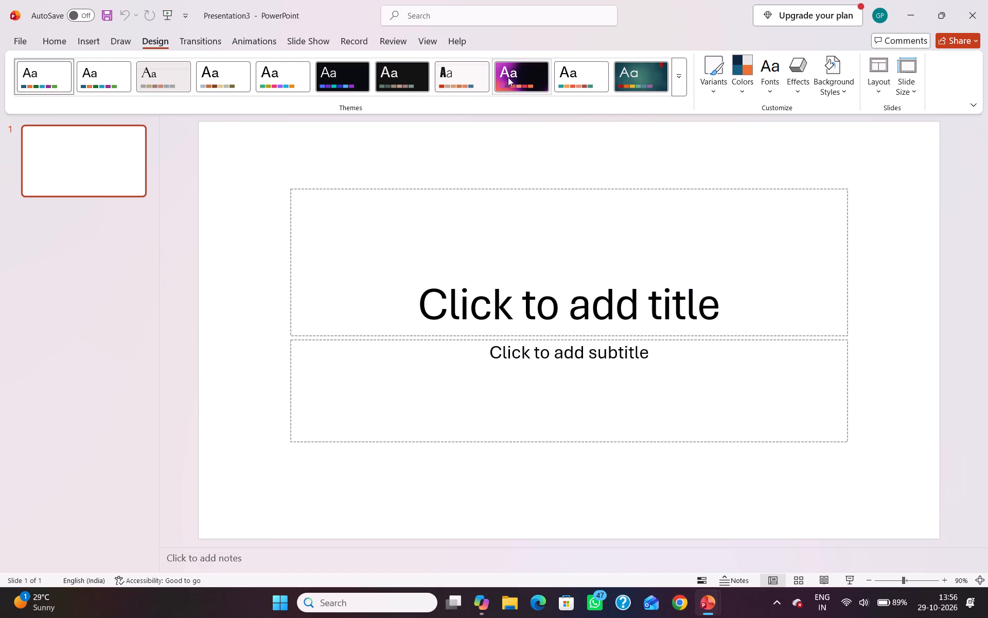
click(508, 77)
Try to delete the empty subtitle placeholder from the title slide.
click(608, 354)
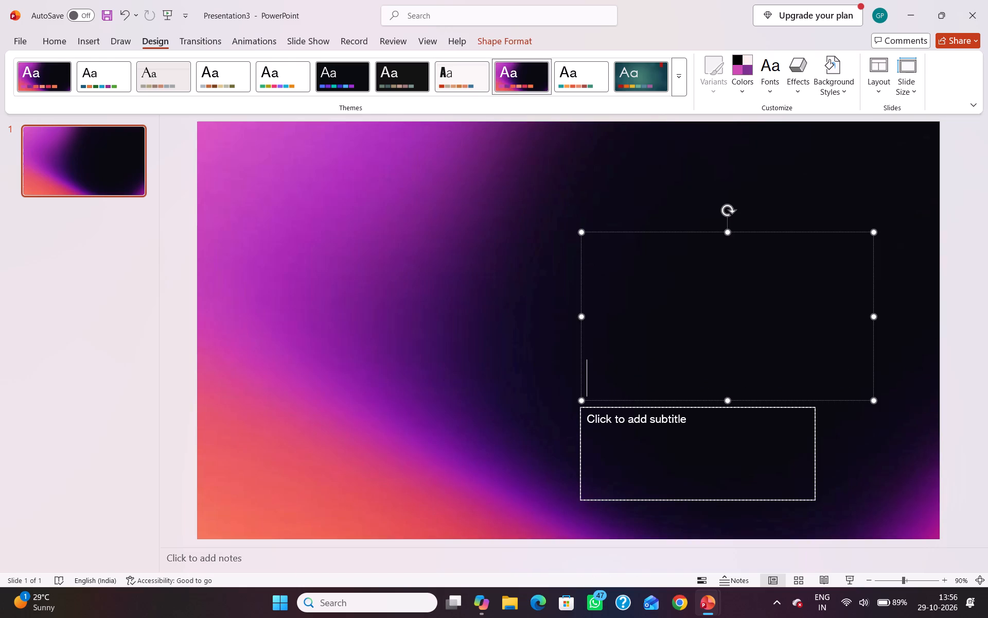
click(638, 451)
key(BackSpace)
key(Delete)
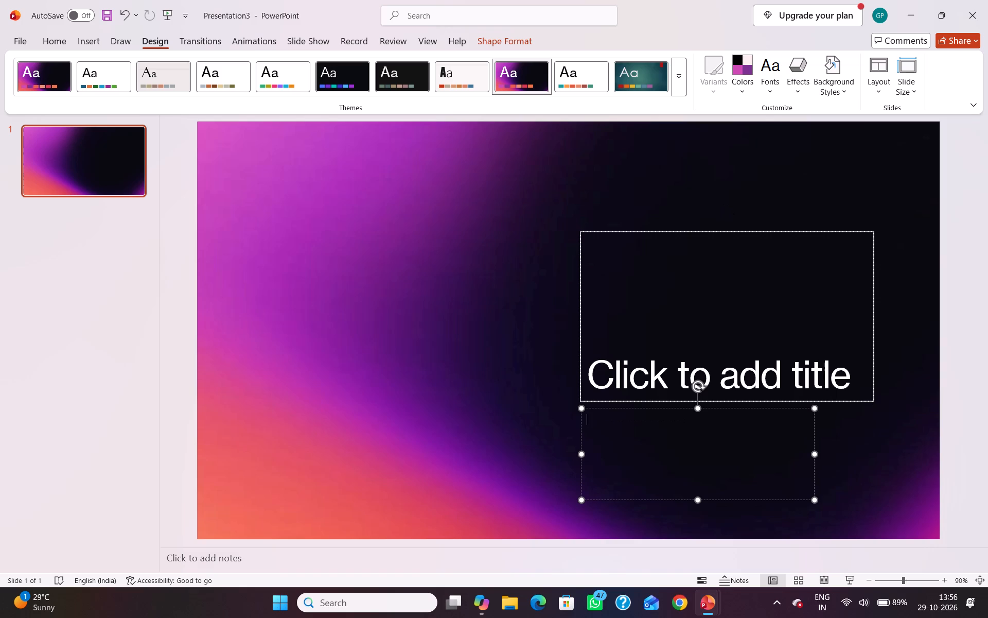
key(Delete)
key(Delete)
Shrink the subtitle placeholder in height and width to a tiny box at the title placeholder's lower-left corner.
drag(697, 497, 709, 388)
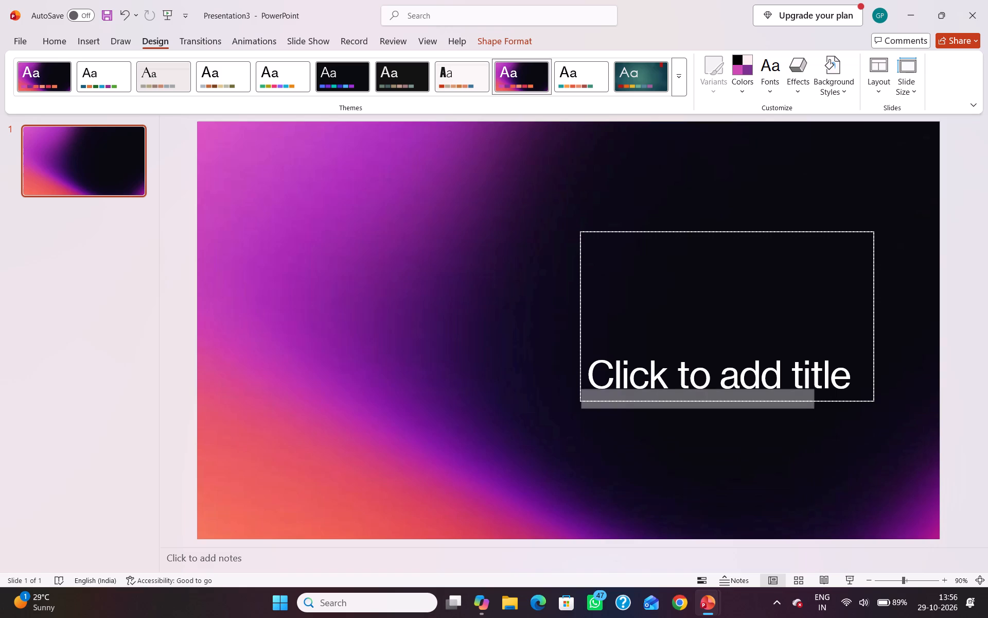
drag(709, 388, 711, 407)
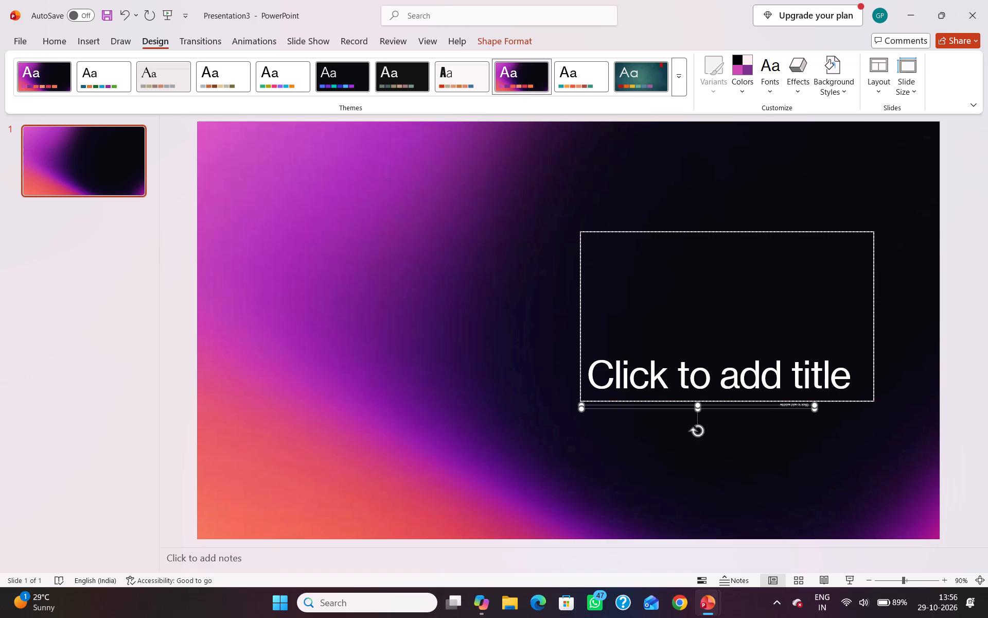
drag(816, 409, 719, 410)
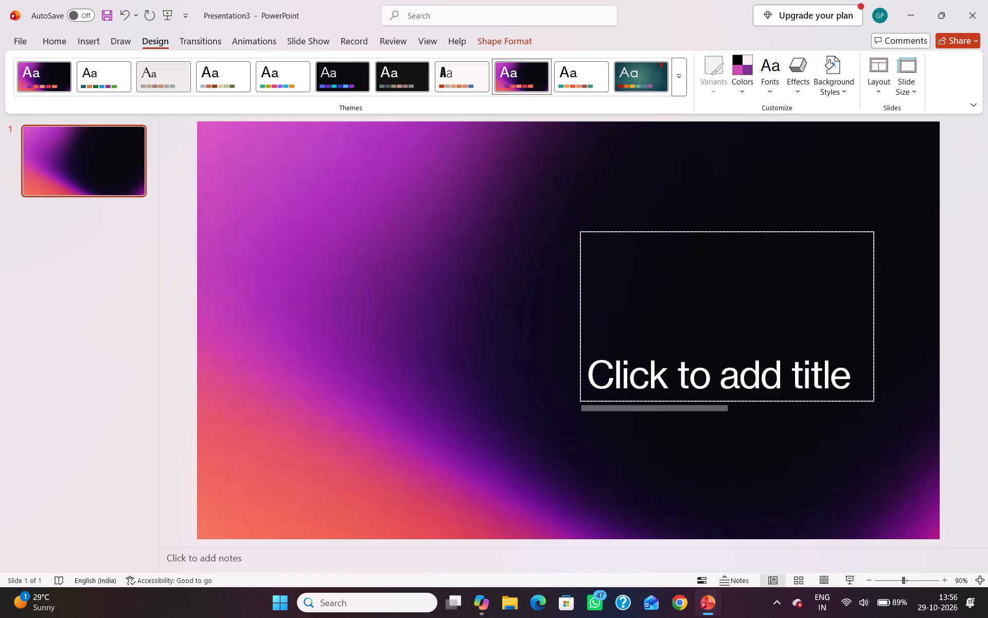
drag(719, 410, 585, 403)
Resize the title placeholder to span most of the slide's width within the slide's upper half.
click(671, 353)
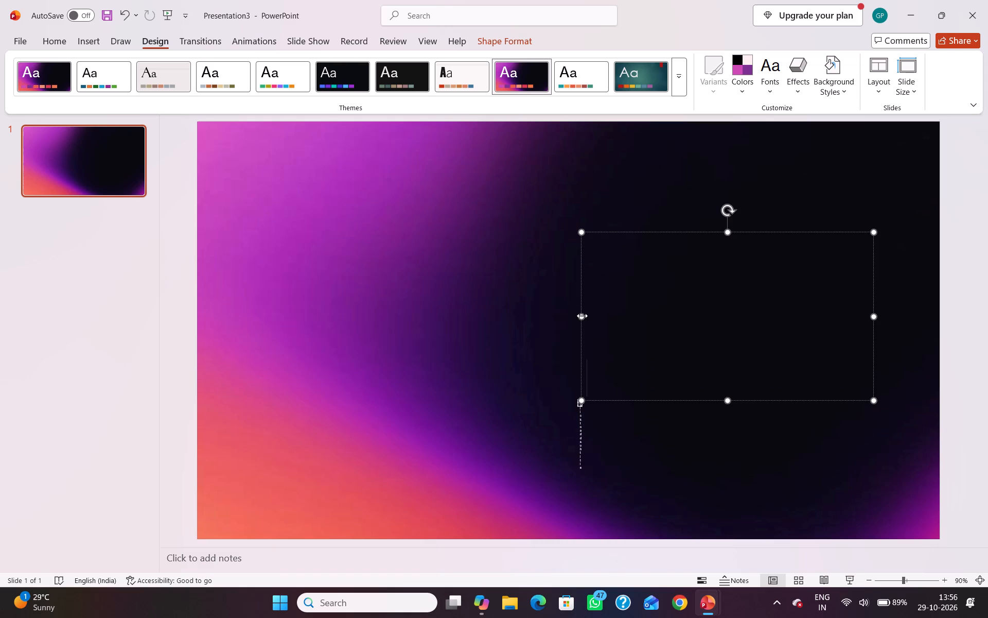
click(581, 316)
drag(581, 316, 424, 280)
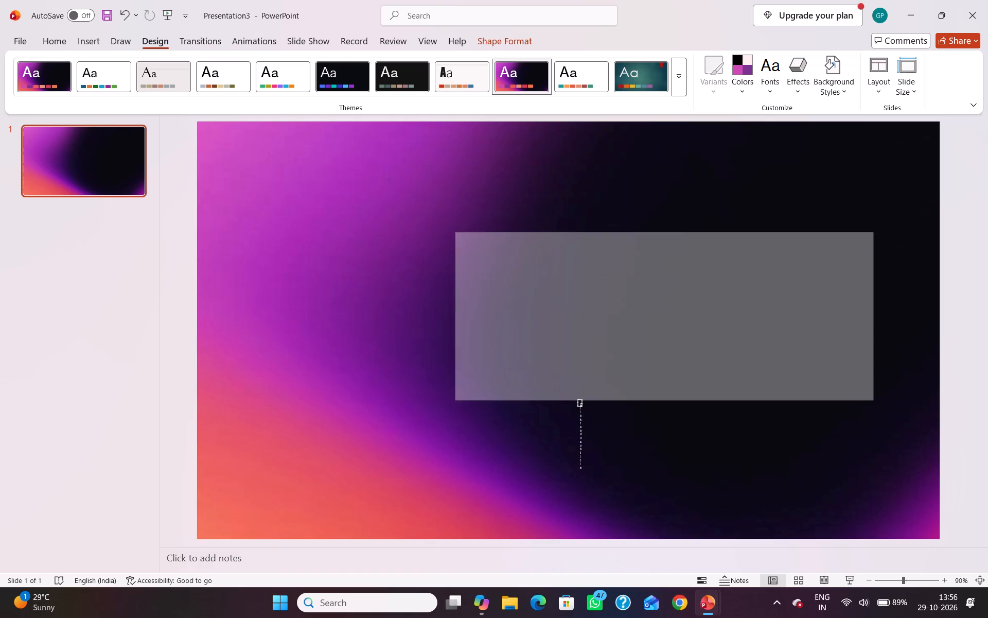
drag(424, 280, 230, 254)
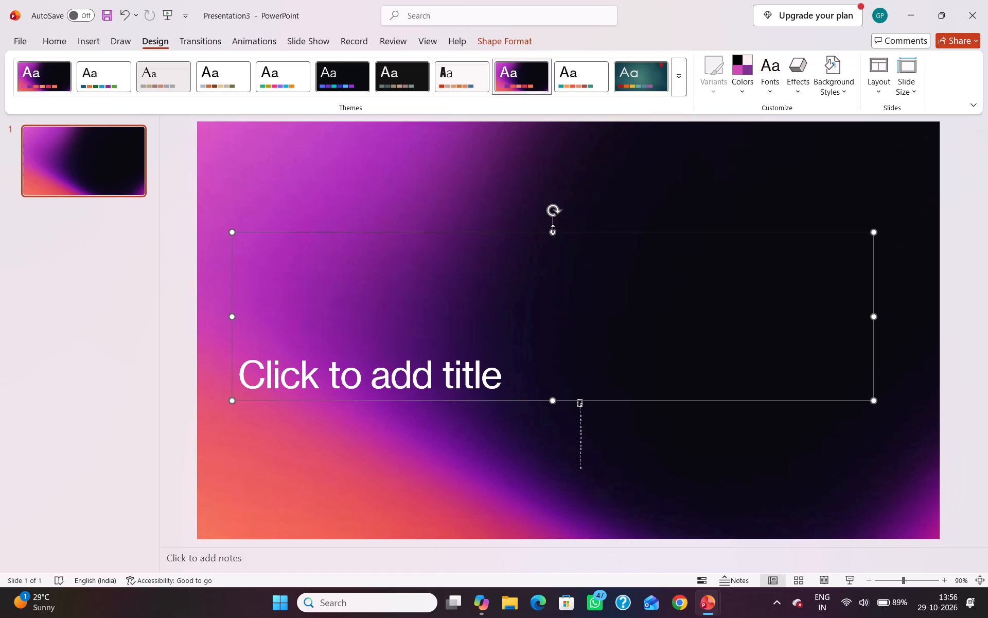
drag(553, 229, 542, 142)
click(526, 423)
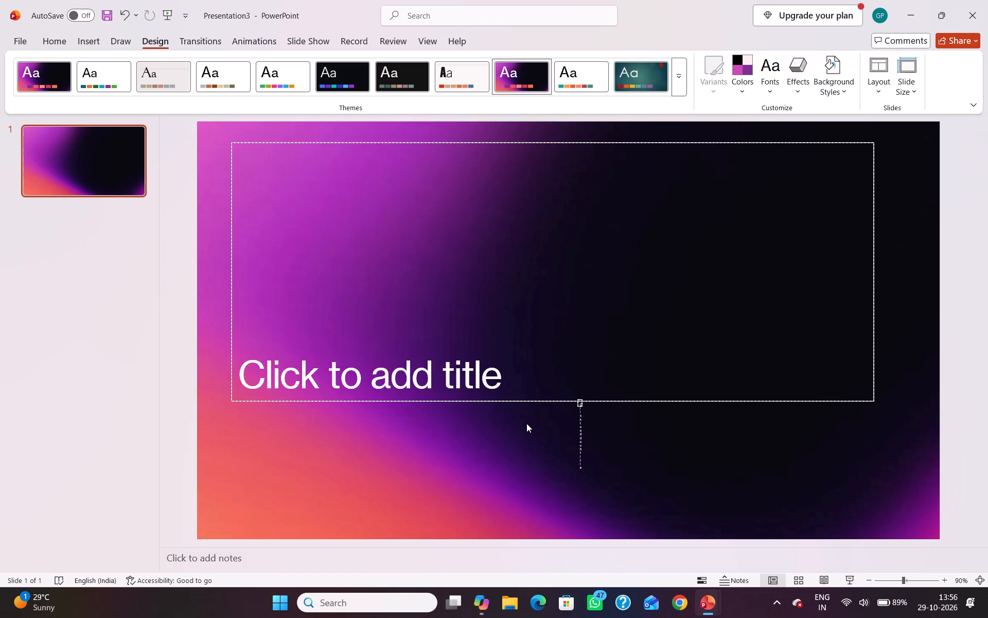
click(573, 397)
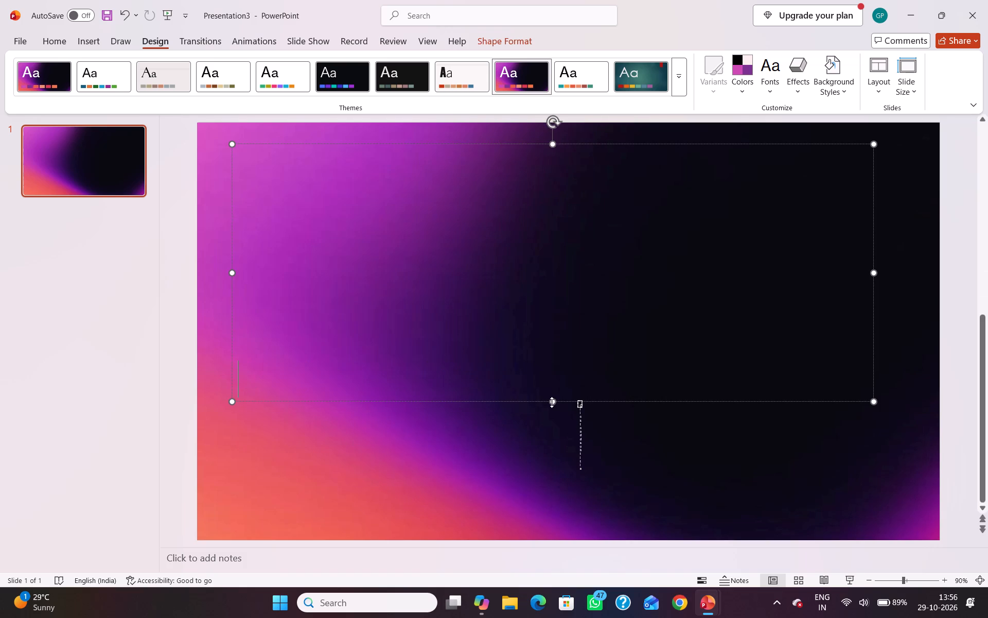
drag(552, 400, 555, 296)
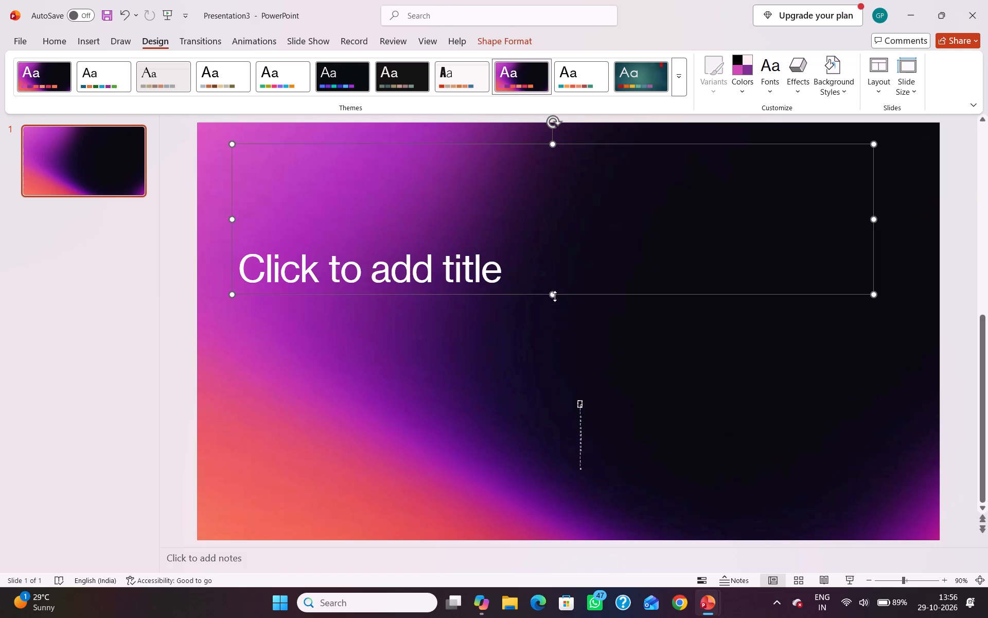
Enter "Role Of Police In Society" as the slide title, followed by a line break.
click(304, 204)
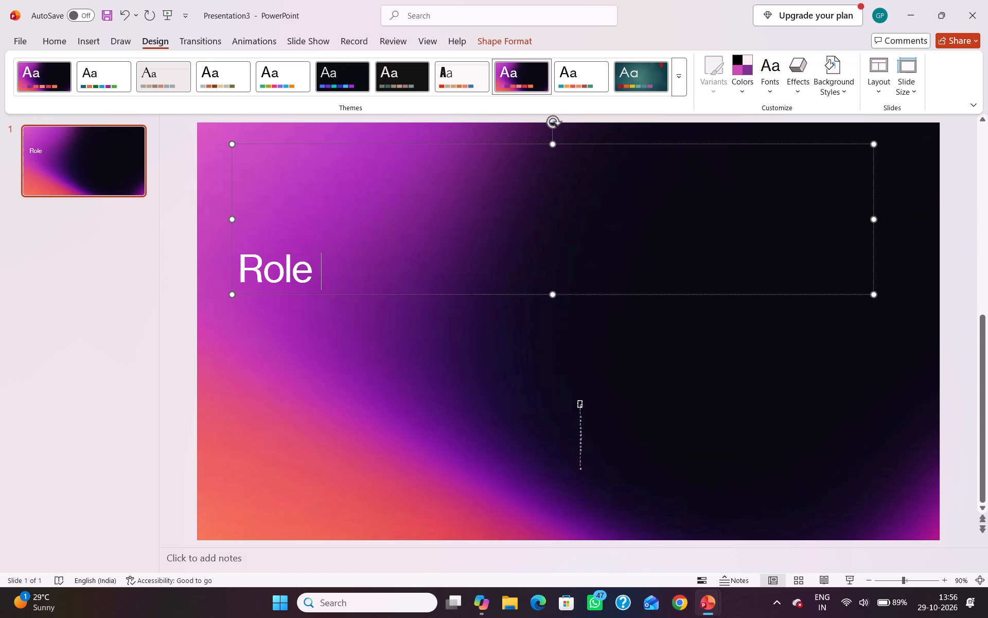
text(od)
key(BackSpace)
text(f pol\)
key(BackSpace)
key(BackSpace)
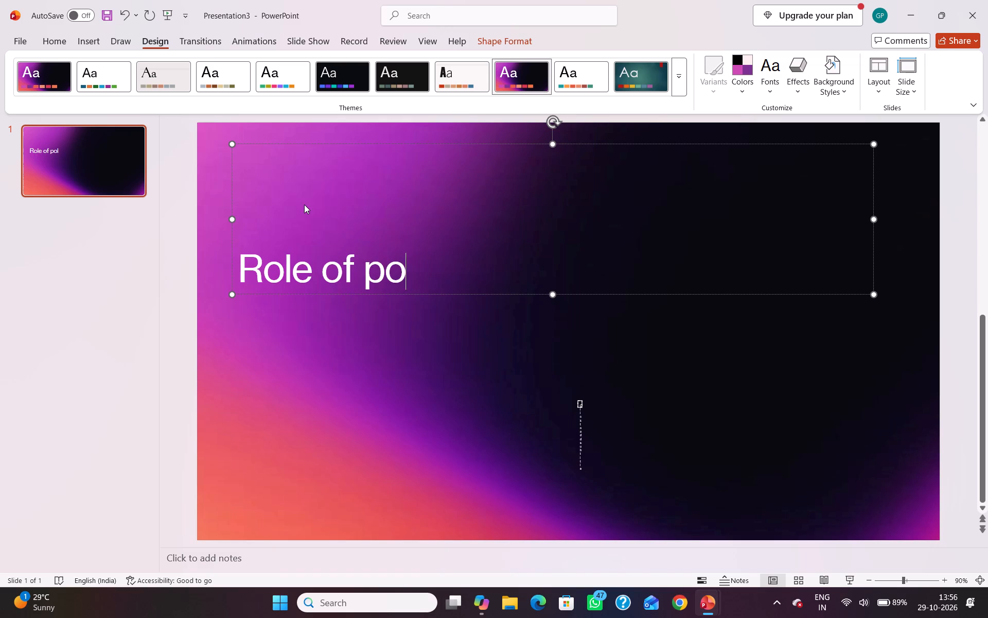
key(BackSpace)
key(BackSpace)
key(BackSpace)
key(BackSpace)
key(BackSpace)
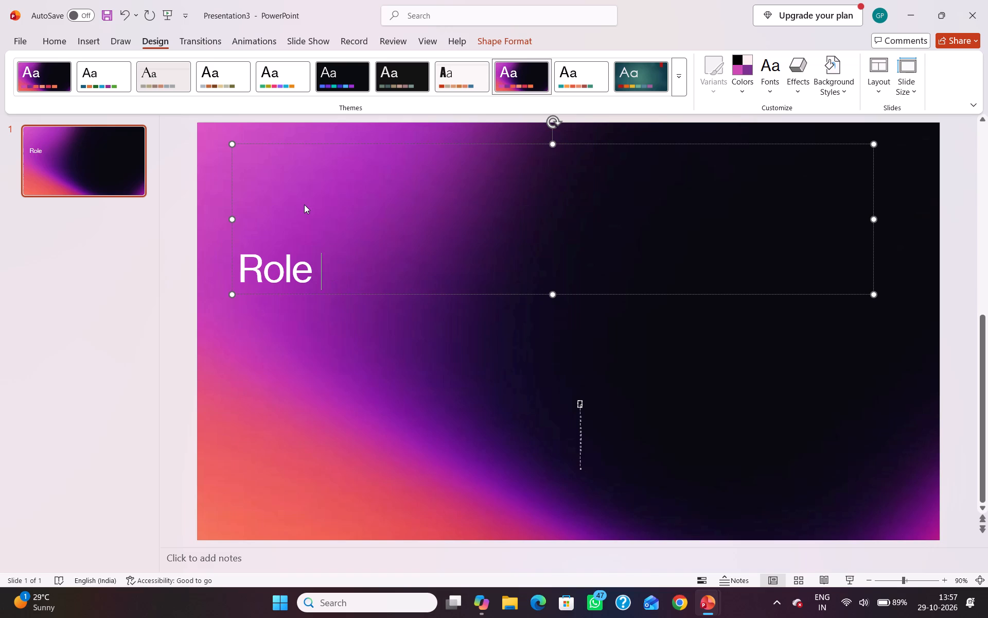
key(g)
key(BackSpace)
text(f)
key(space)
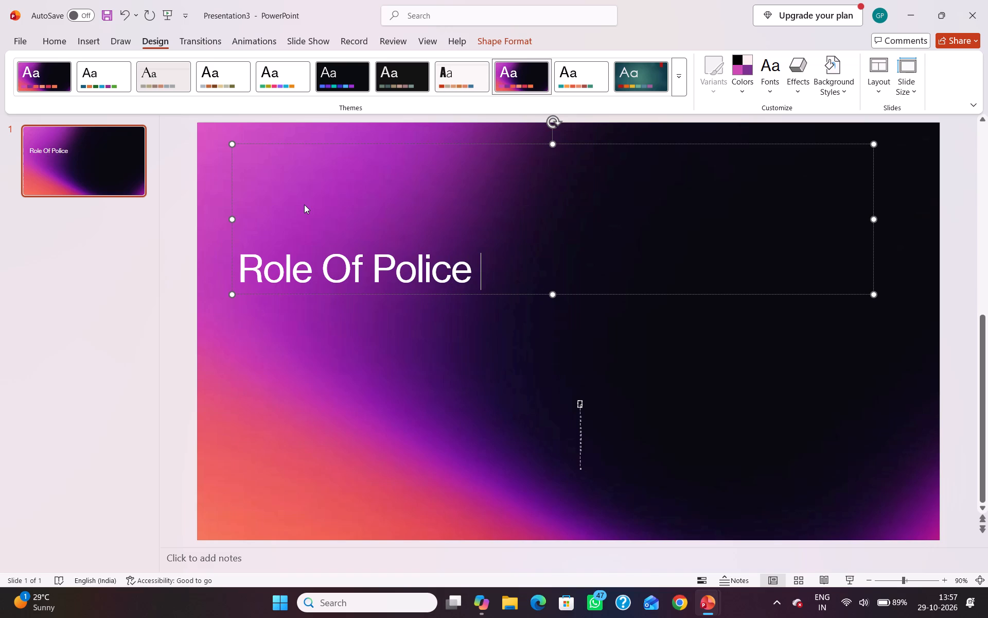
key(i)
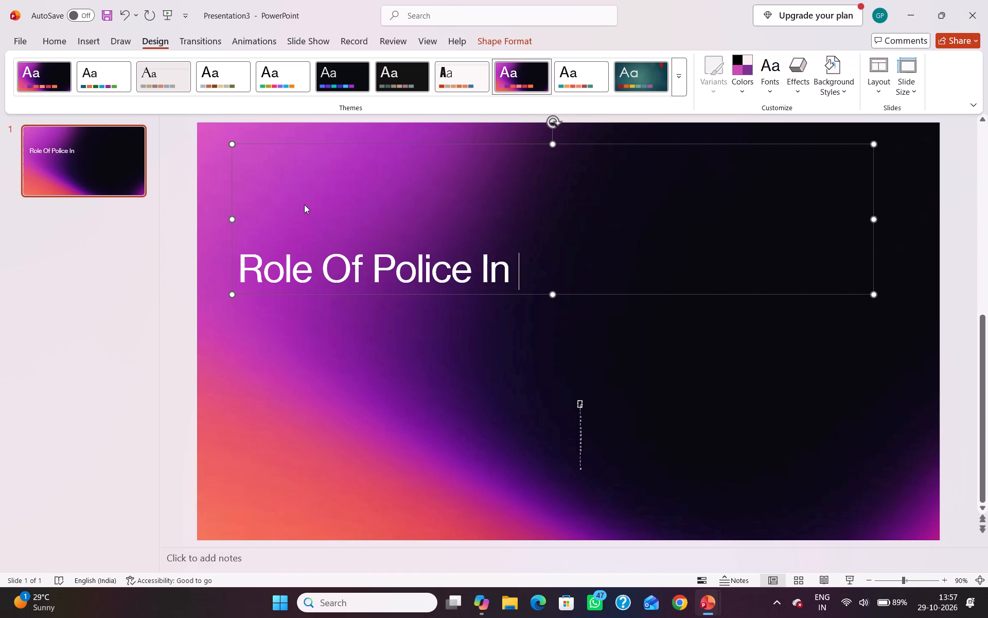
text(ociety)
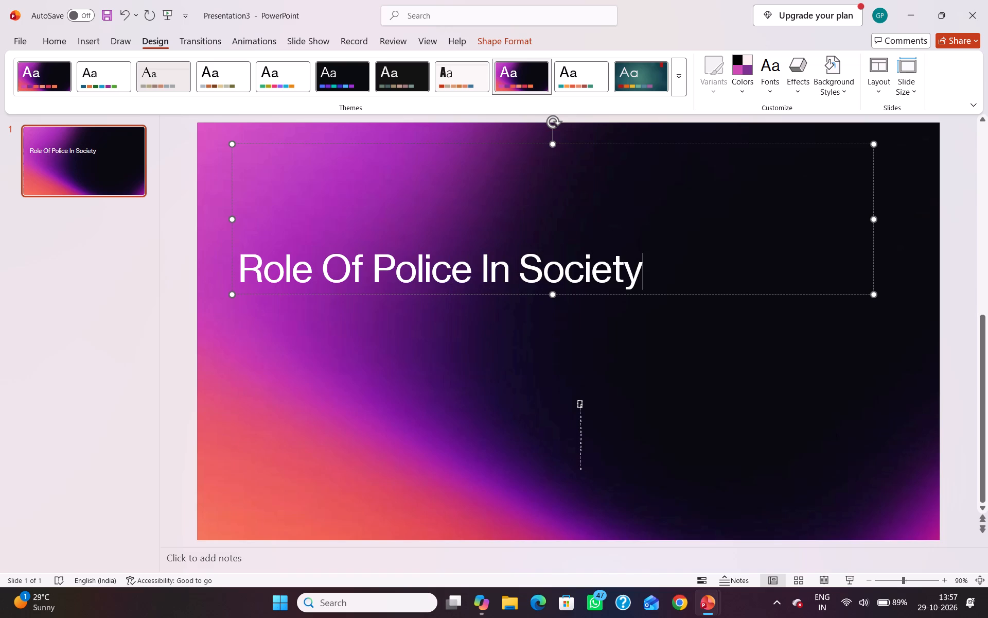
key(Return)
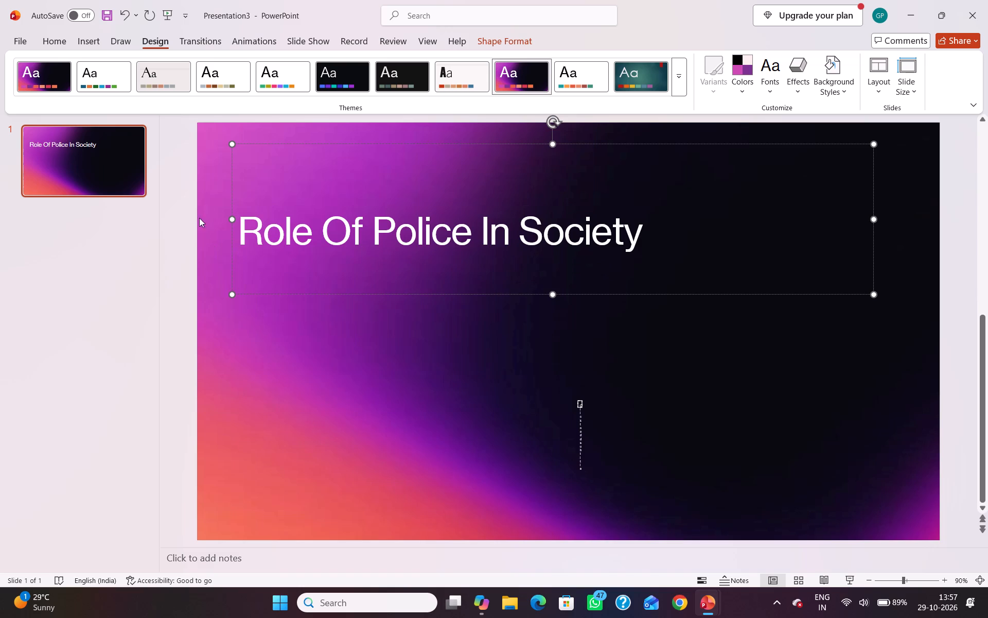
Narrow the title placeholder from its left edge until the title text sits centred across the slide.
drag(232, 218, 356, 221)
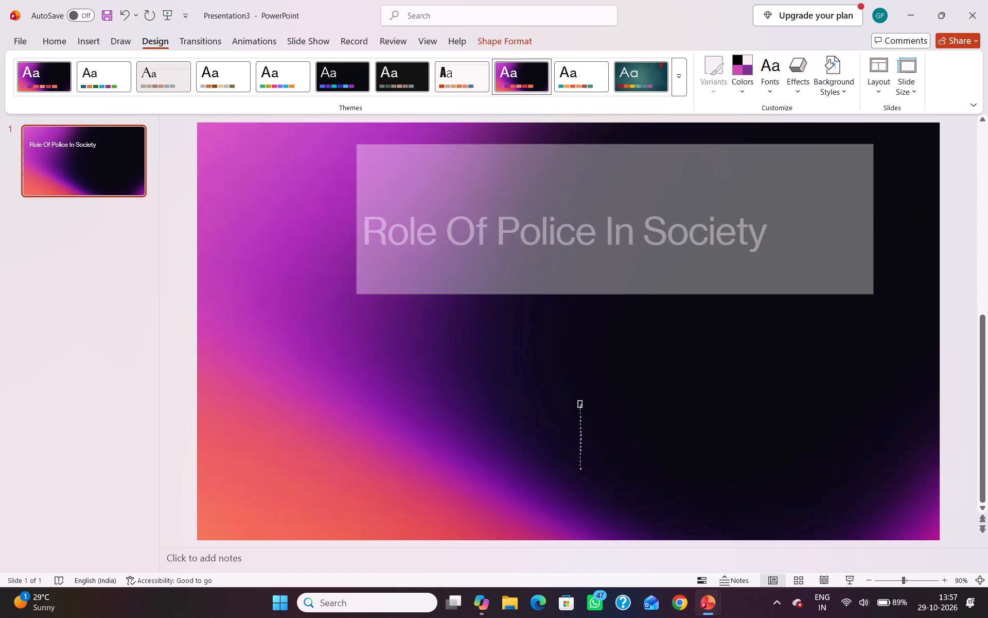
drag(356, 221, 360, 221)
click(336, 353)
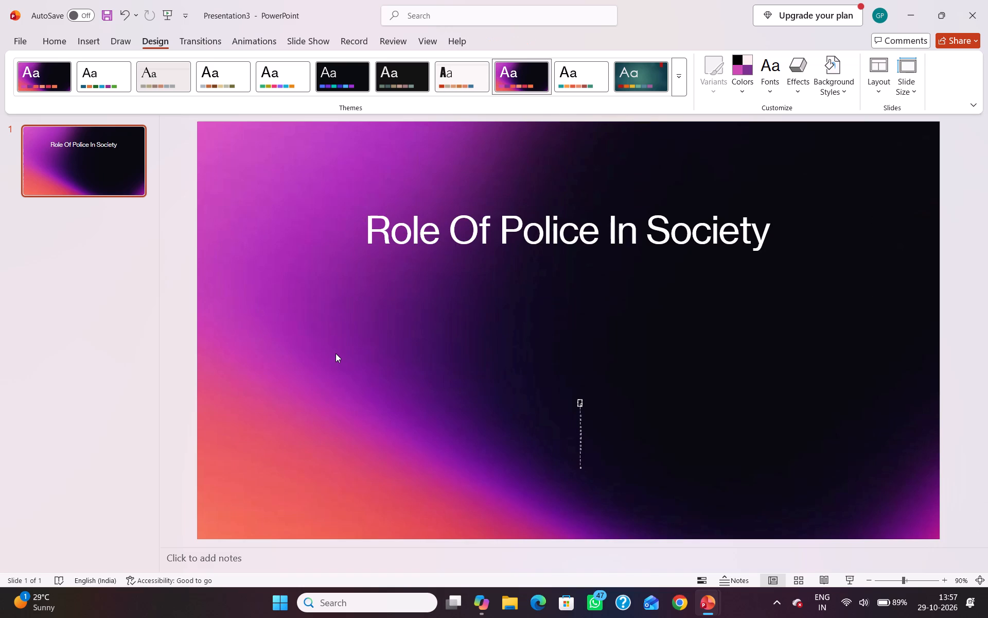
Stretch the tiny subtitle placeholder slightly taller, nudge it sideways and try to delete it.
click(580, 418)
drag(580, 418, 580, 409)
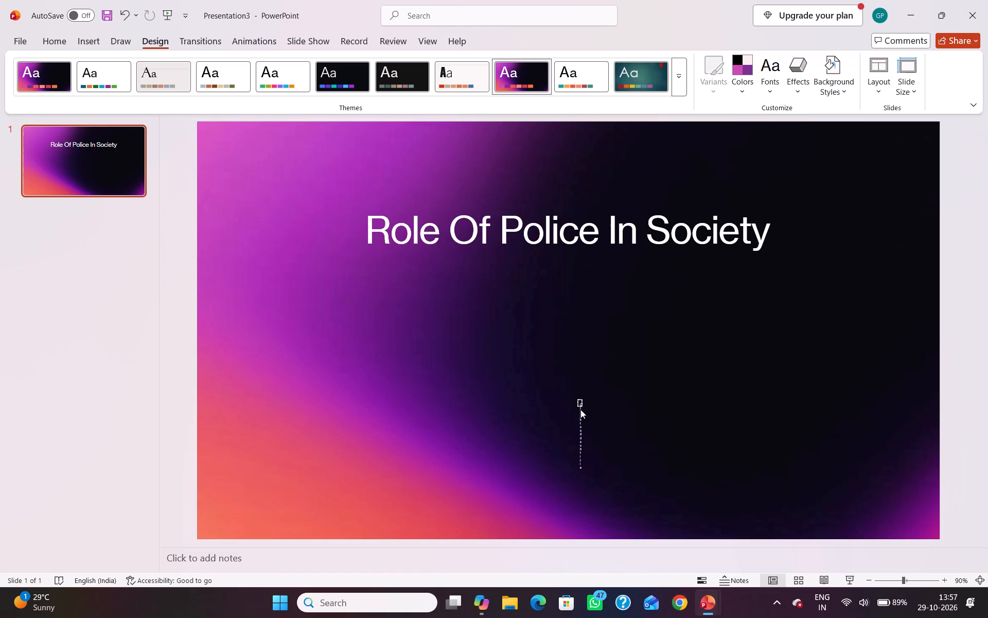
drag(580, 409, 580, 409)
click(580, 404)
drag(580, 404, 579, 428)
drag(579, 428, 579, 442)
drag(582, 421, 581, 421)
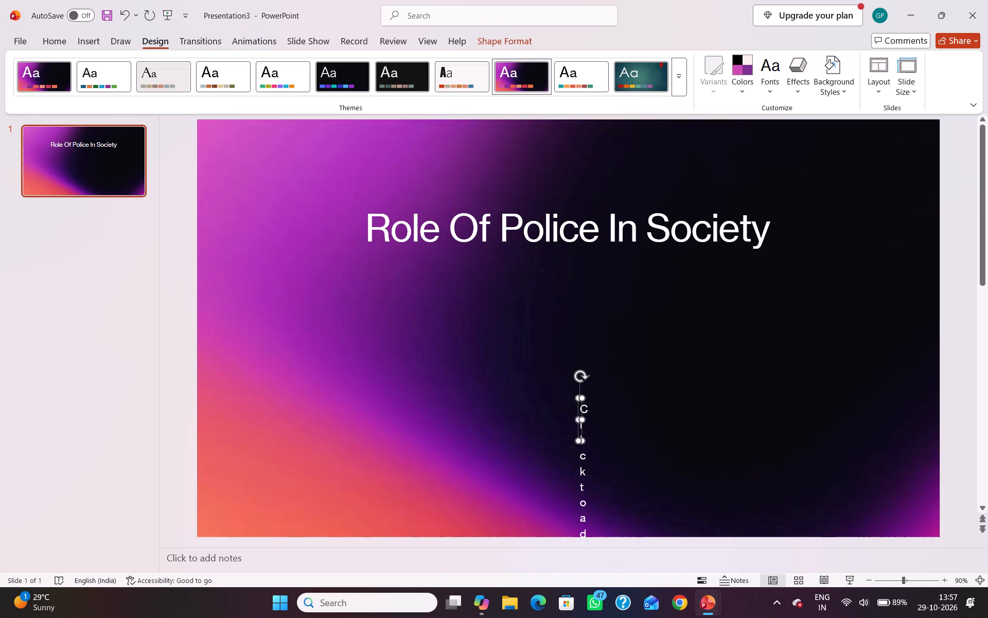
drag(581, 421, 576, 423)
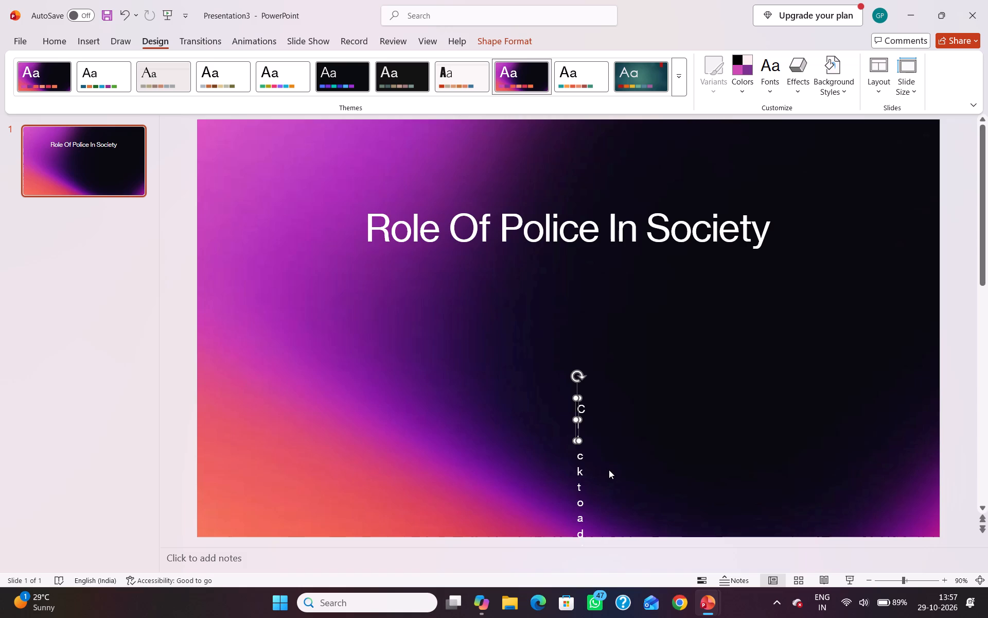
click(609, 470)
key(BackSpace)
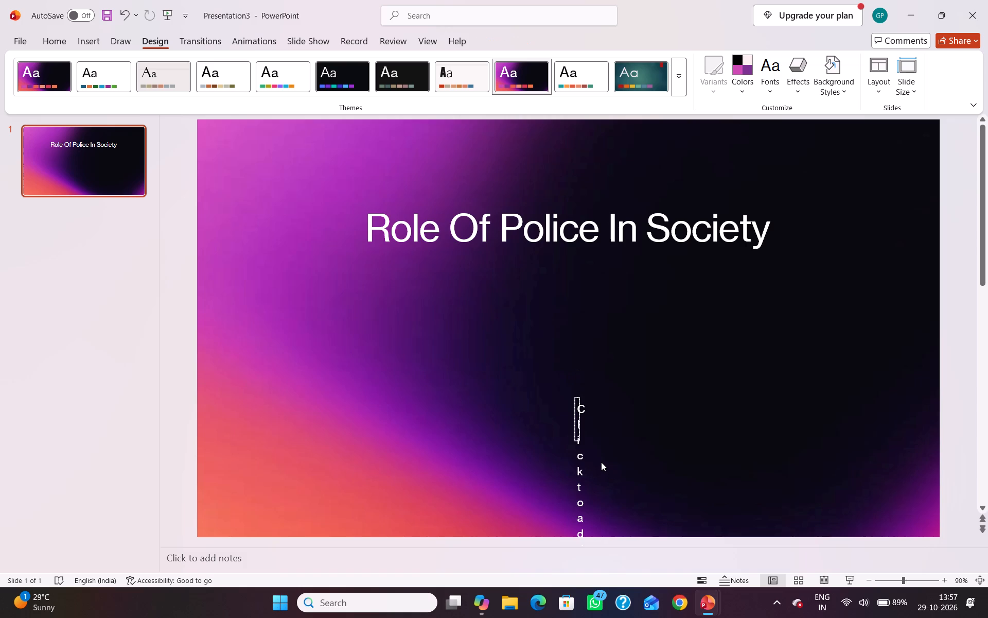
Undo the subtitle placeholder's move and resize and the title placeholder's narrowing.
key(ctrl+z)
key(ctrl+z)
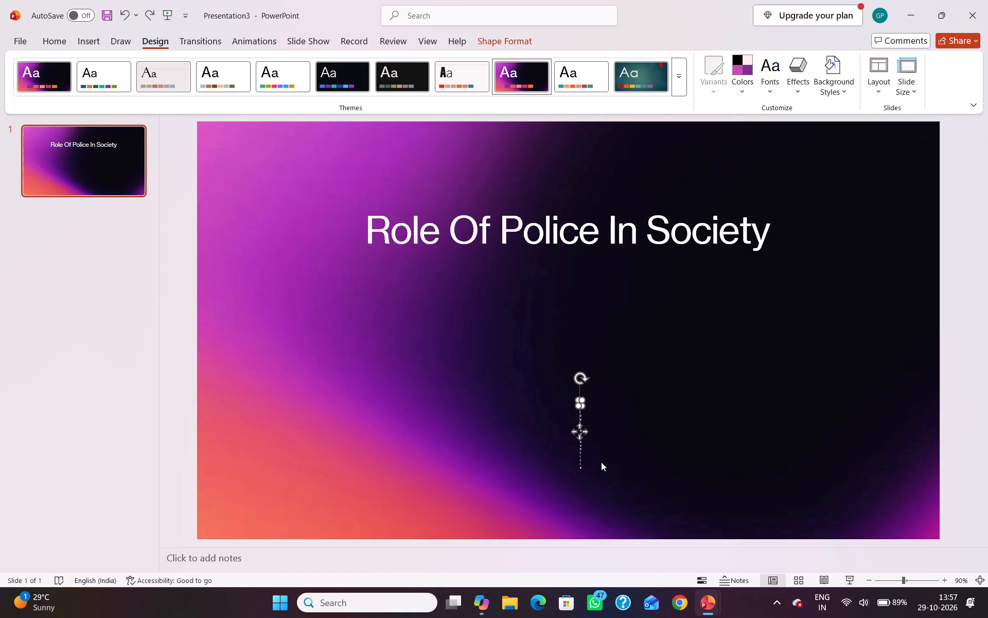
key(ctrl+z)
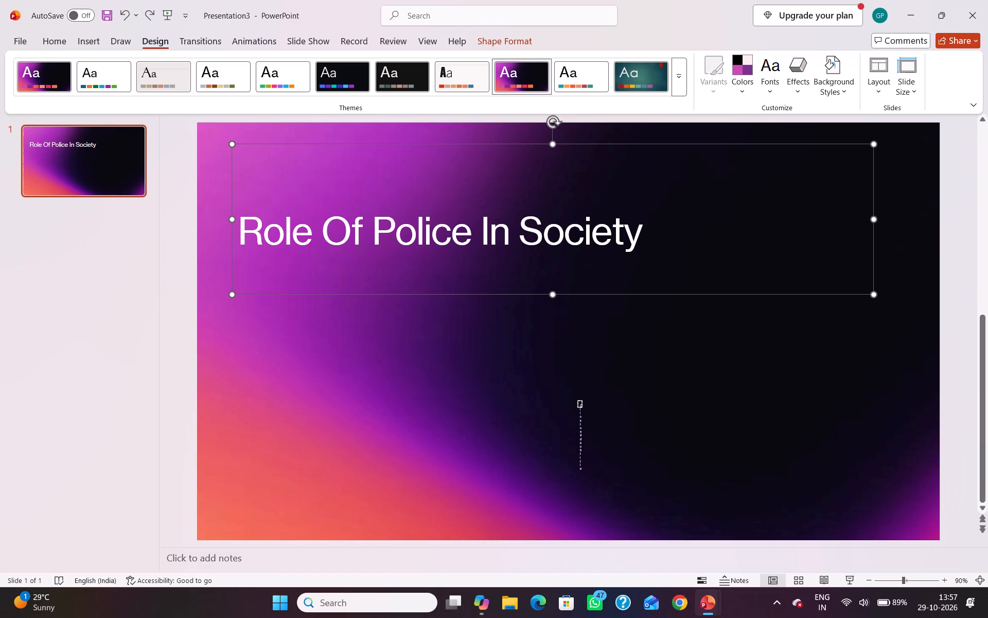
Narrow the title placeholder from its left edge, bringing the title text close to the slide's horizontal centre.
drag(234, 221, 340, 225)
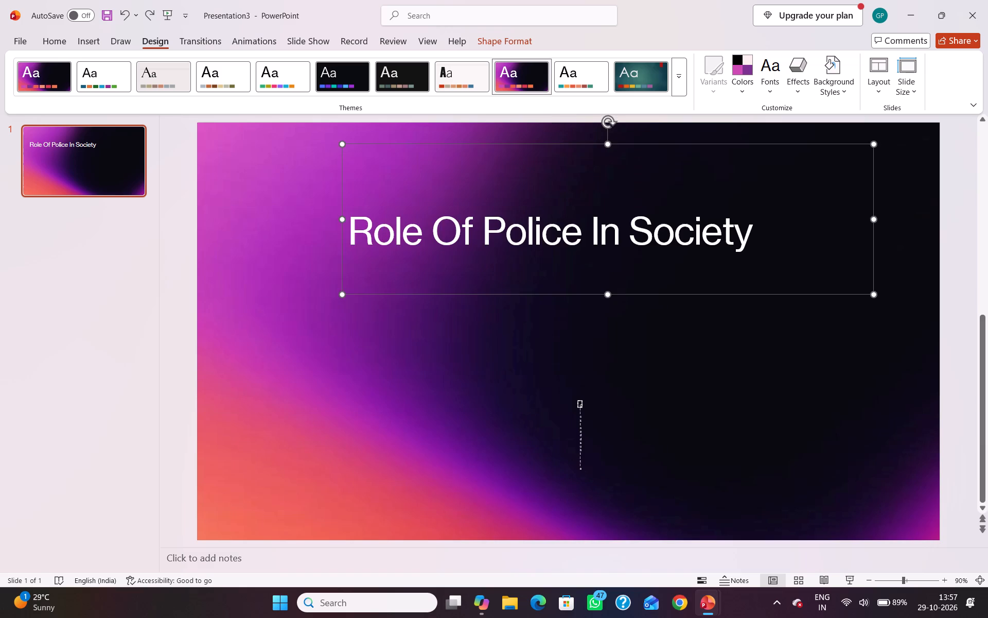
click(301, 234)
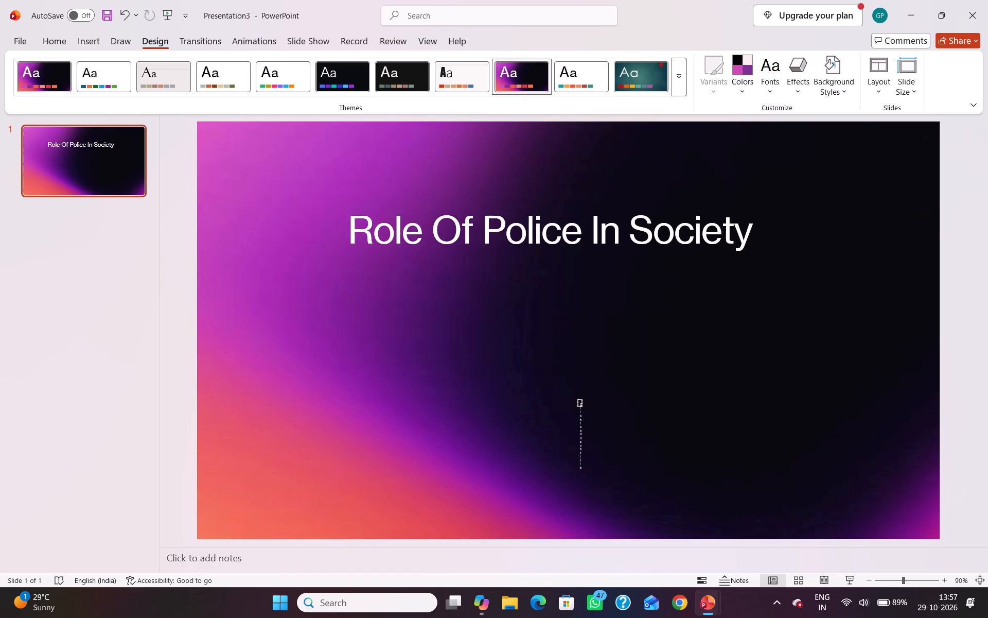
Widen the tiny subtitle placeholder and flatten it into a thin strip along the slide's bottom edge.
click(579, 402)
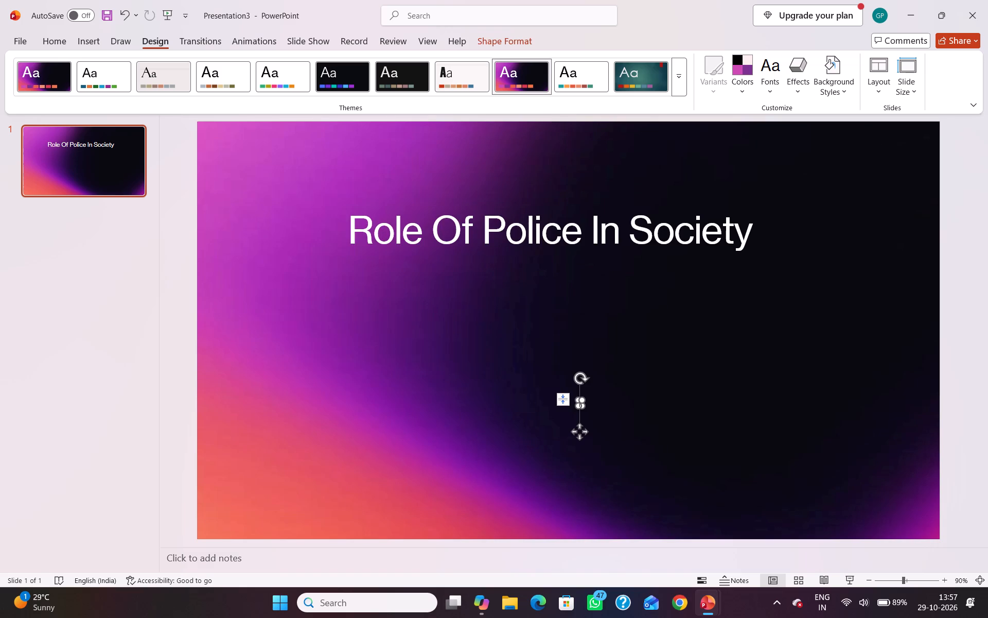
drag(577, 404, 499, 415)
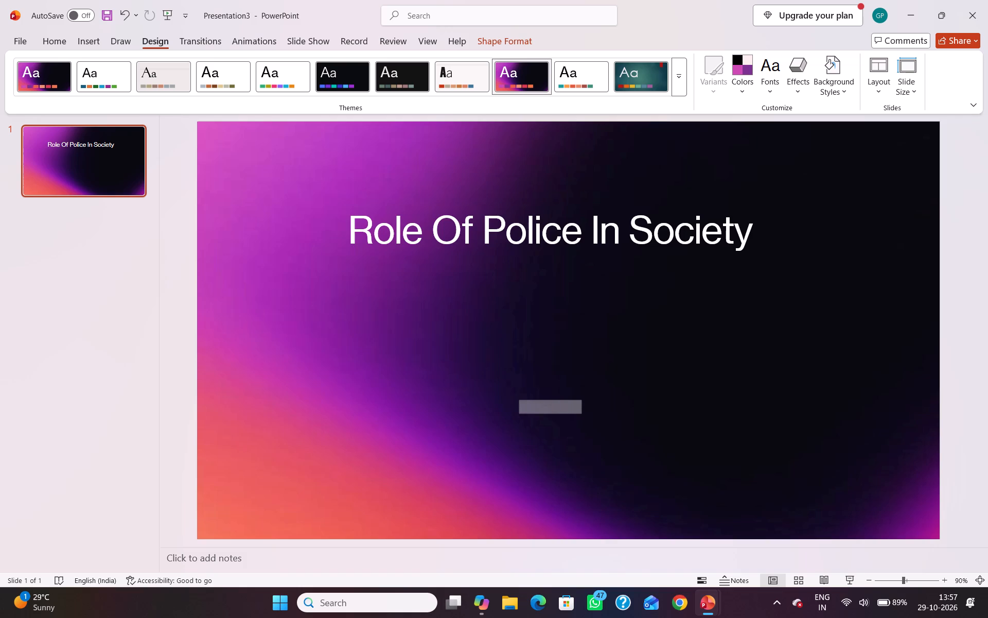
drag(499, 415, 432, 416)
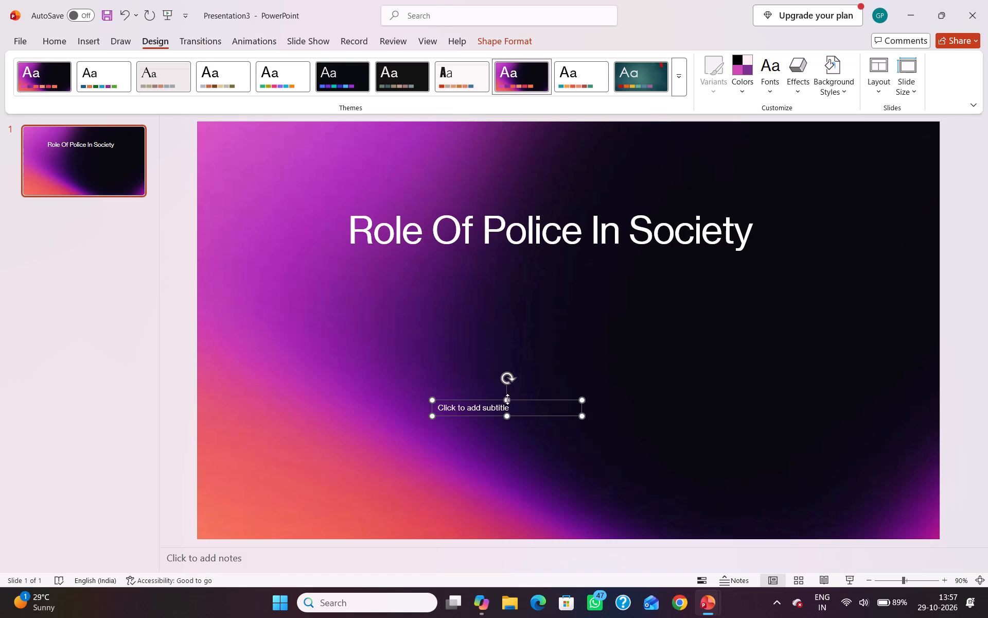
drag(506, 399, 506, 424)
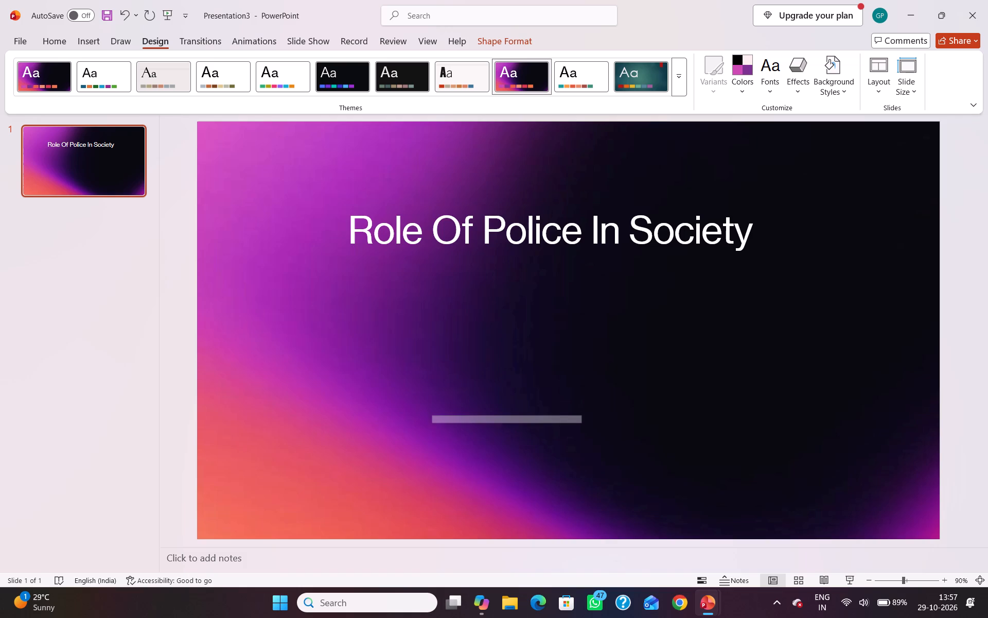
drag(506, 424, 502, 544)
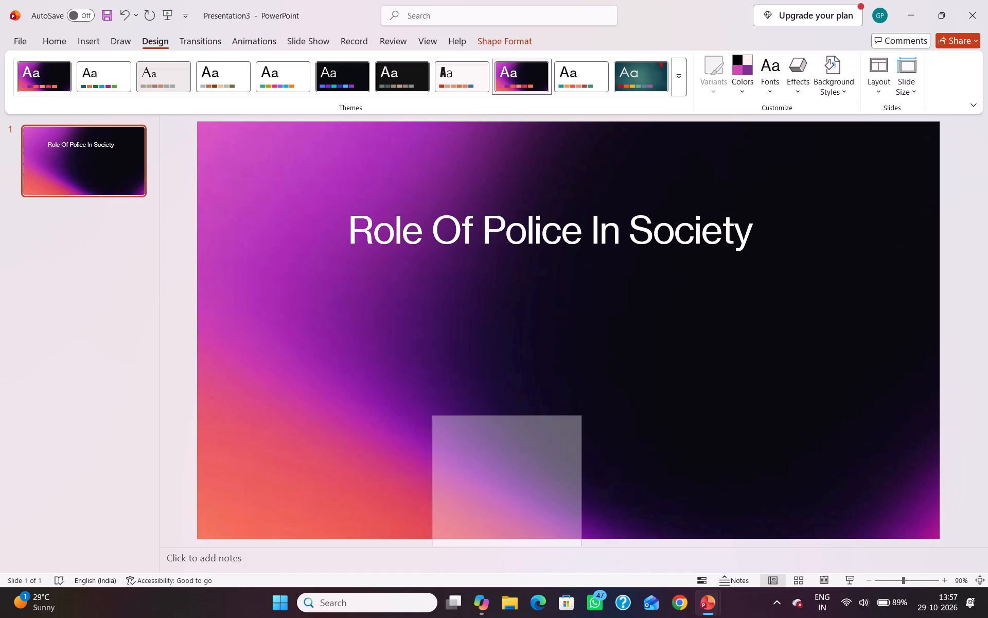
drag(502, 544, 502, 544)
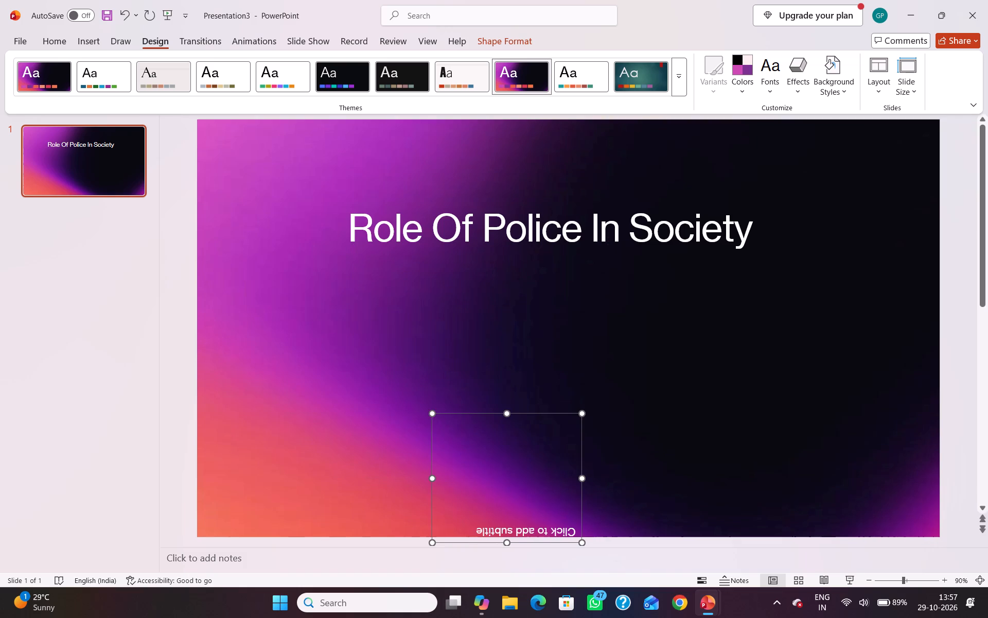
drag(506, 414, 509, 544)
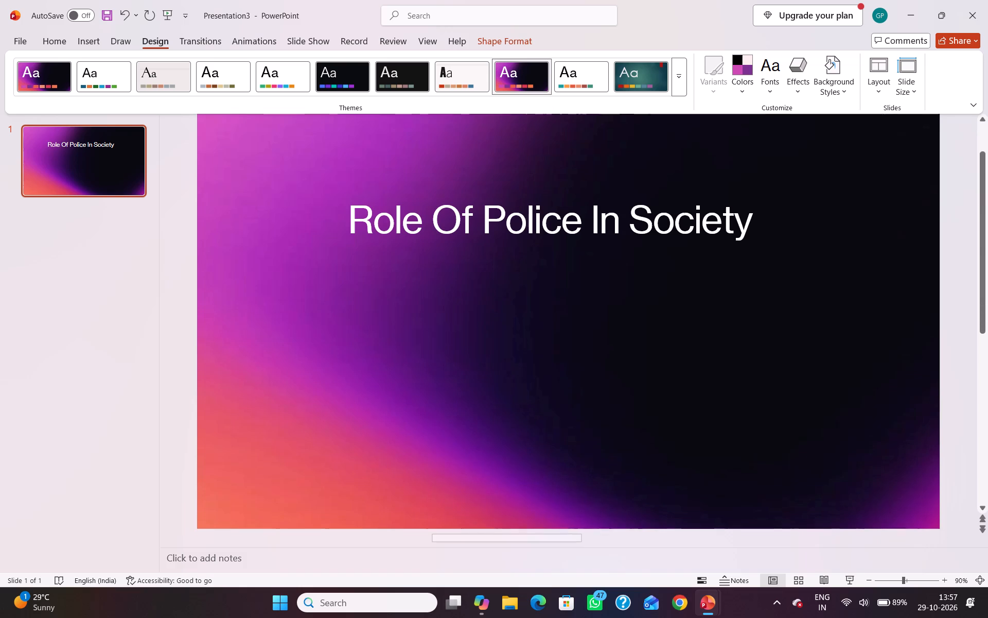
drag(509, 544, 503, 511)
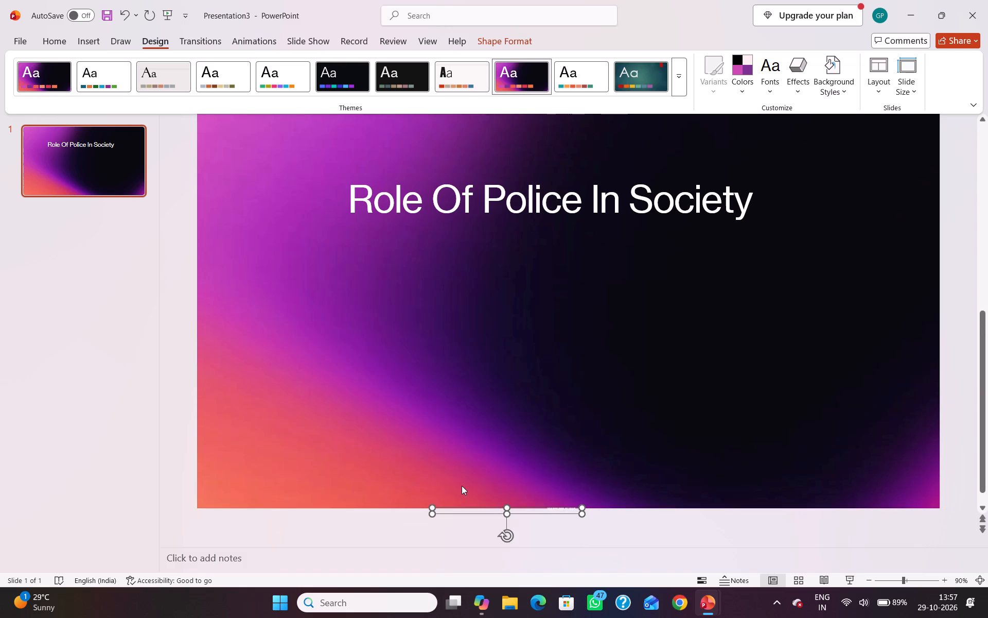
click(462, 486)
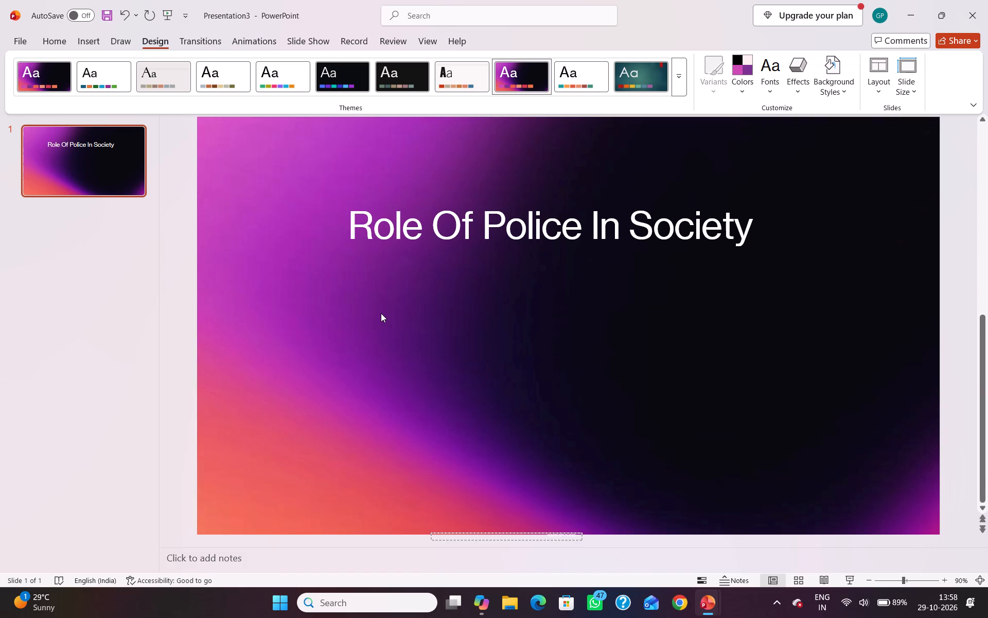
Add a new slide with title and content placeholders after the title slide.
key(ctrl+Return)
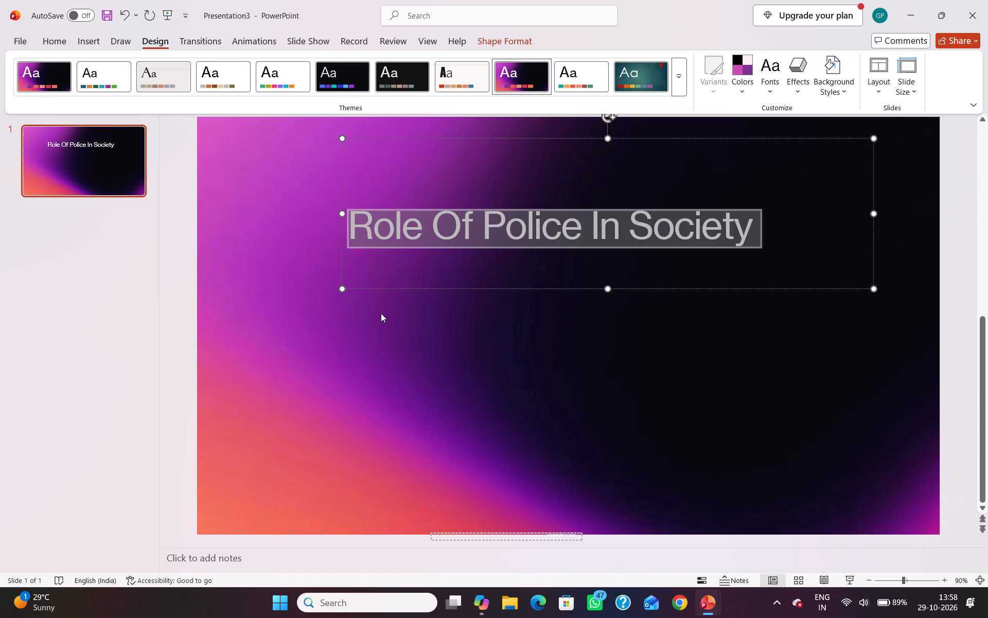
click(330, 309)
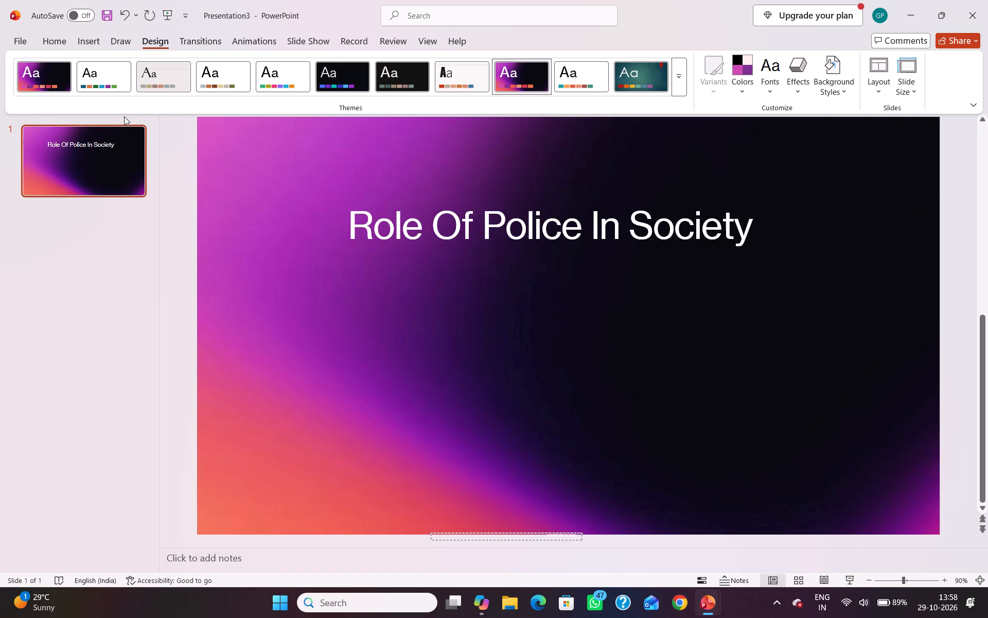
key(Return)
key(Return)
key(Return)
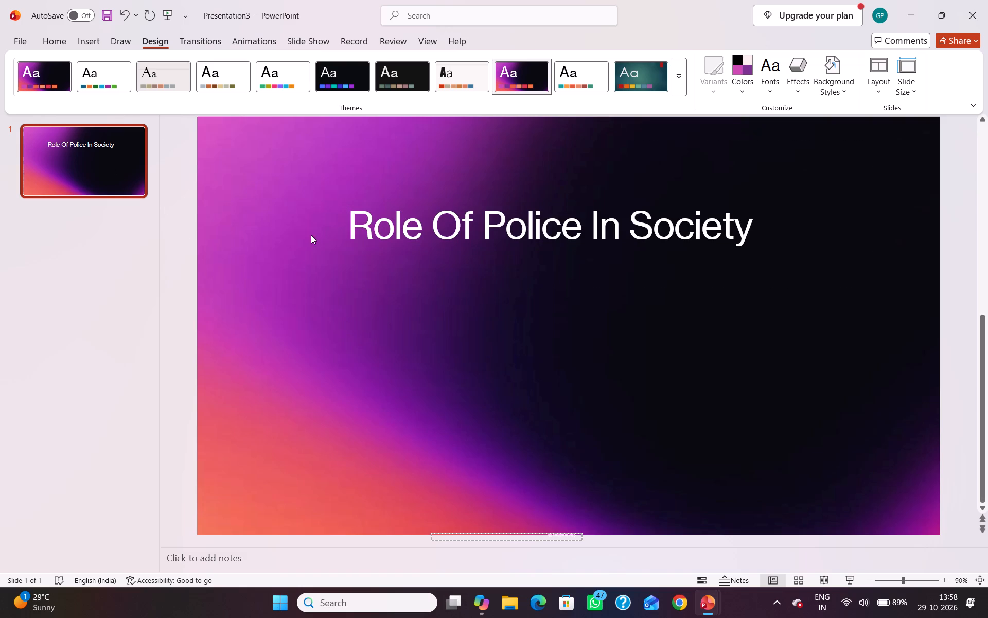
key(ctrl+m)
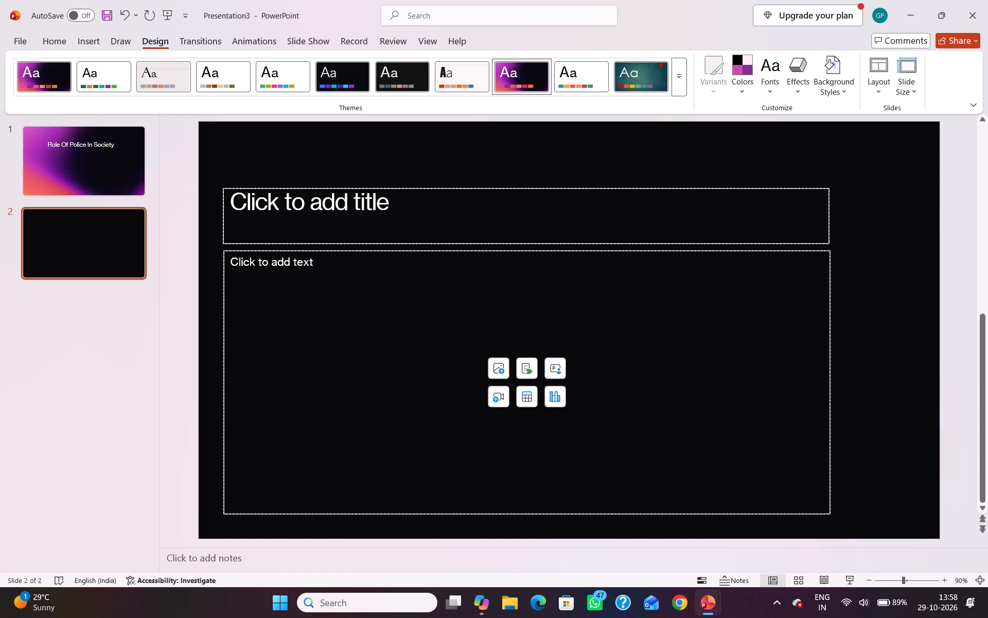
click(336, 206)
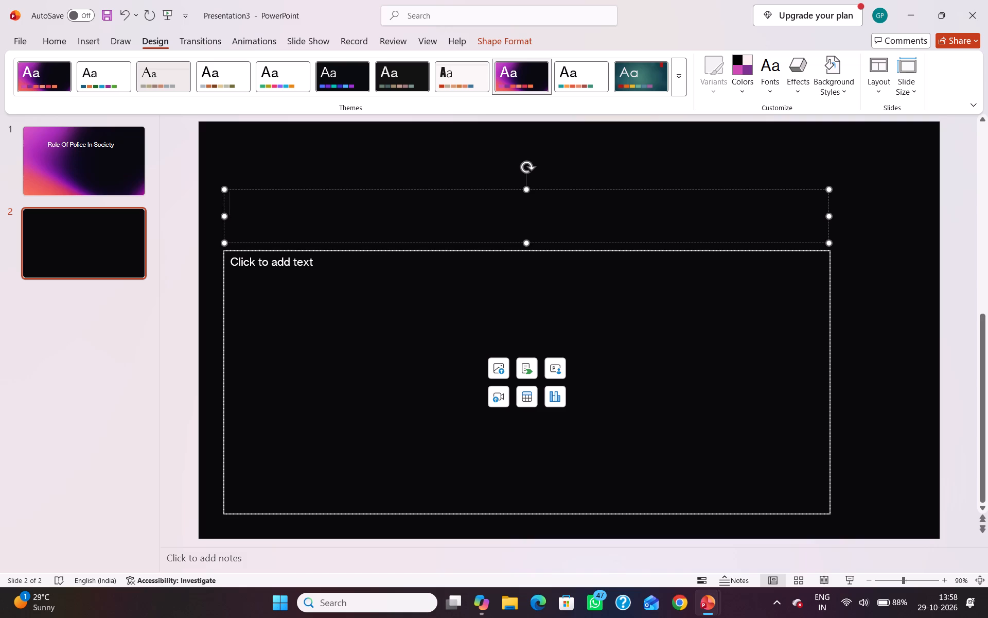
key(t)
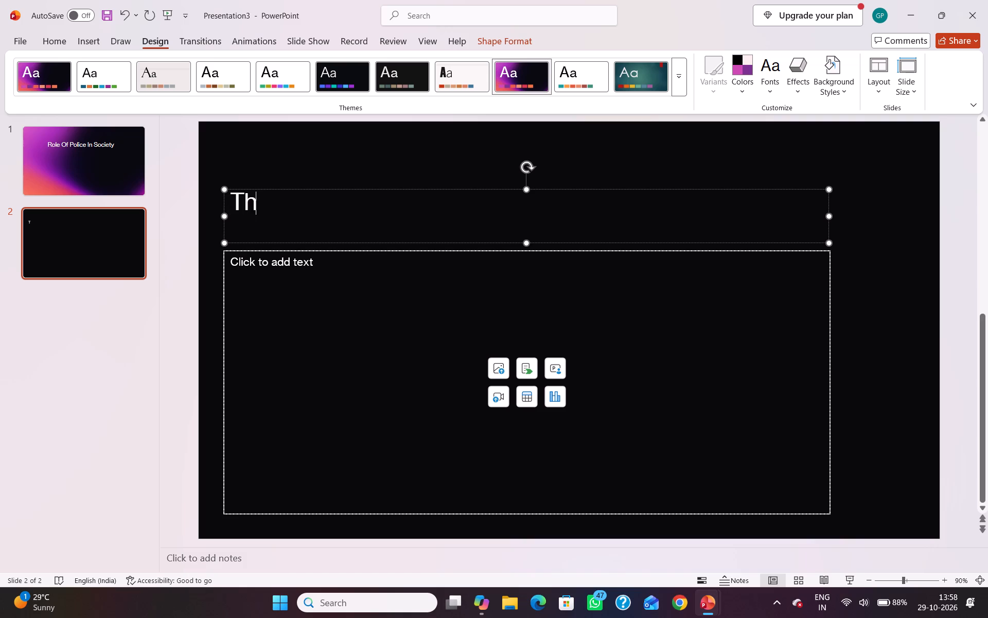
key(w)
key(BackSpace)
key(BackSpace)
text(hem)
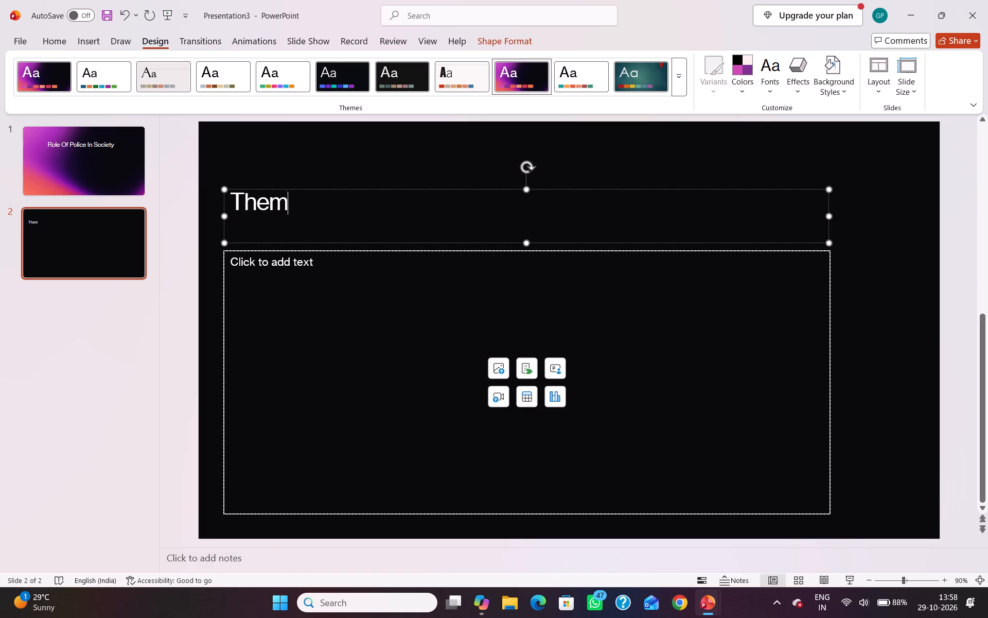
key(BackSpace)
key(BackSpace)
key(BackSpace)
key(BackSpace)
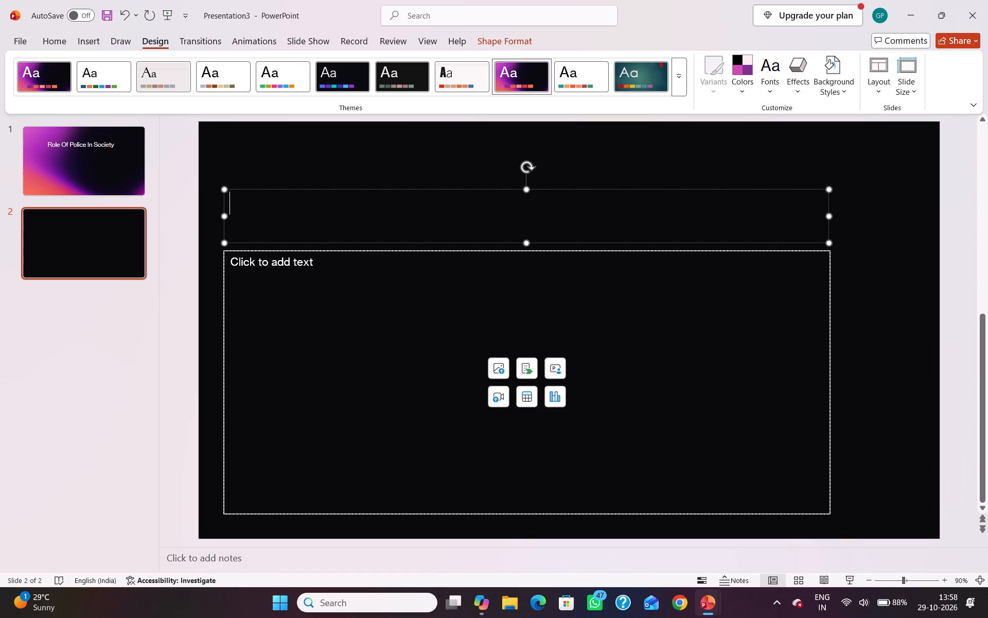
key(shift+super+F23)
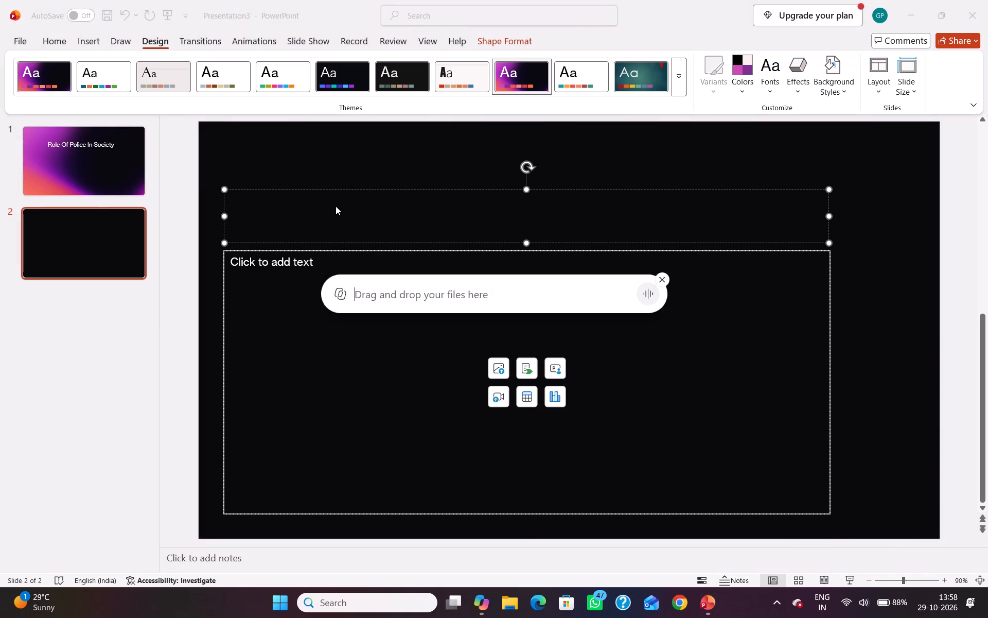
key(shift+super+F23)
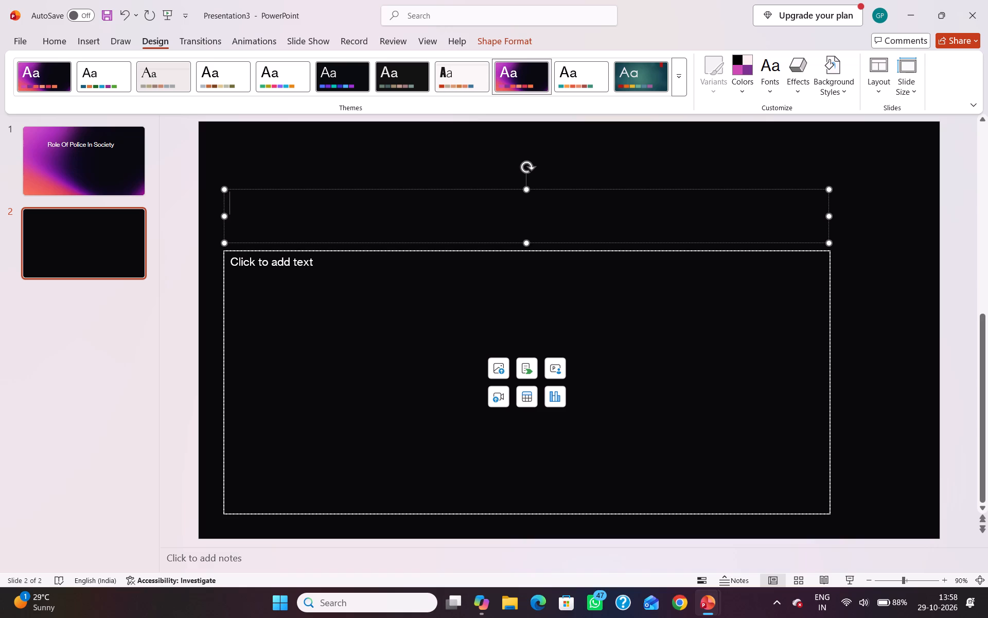
Enter "Introduction" as the title of the second slide.
key(i)
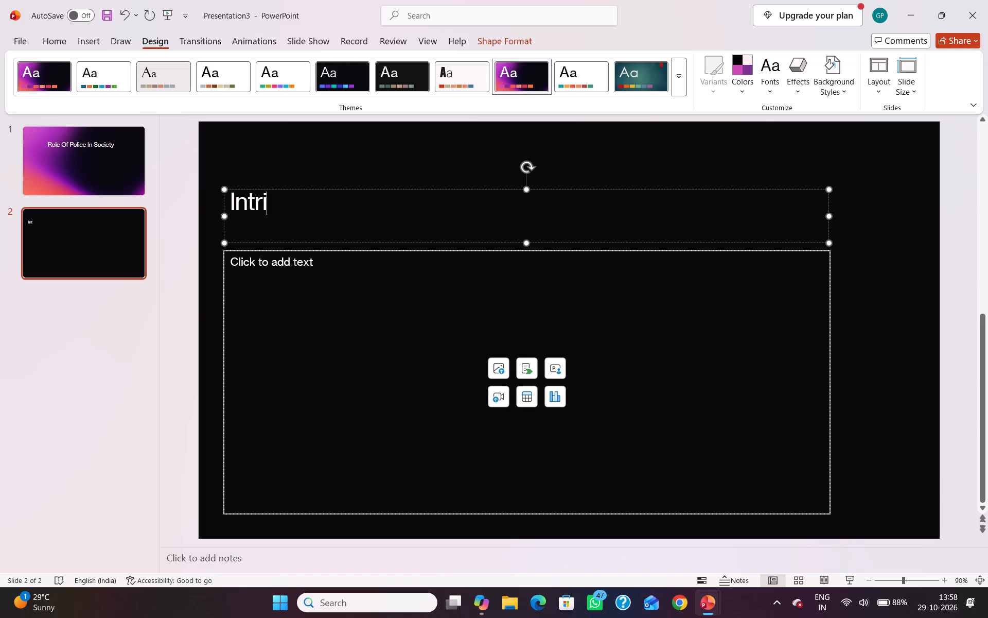
key(BackSpace)
text(oduction)
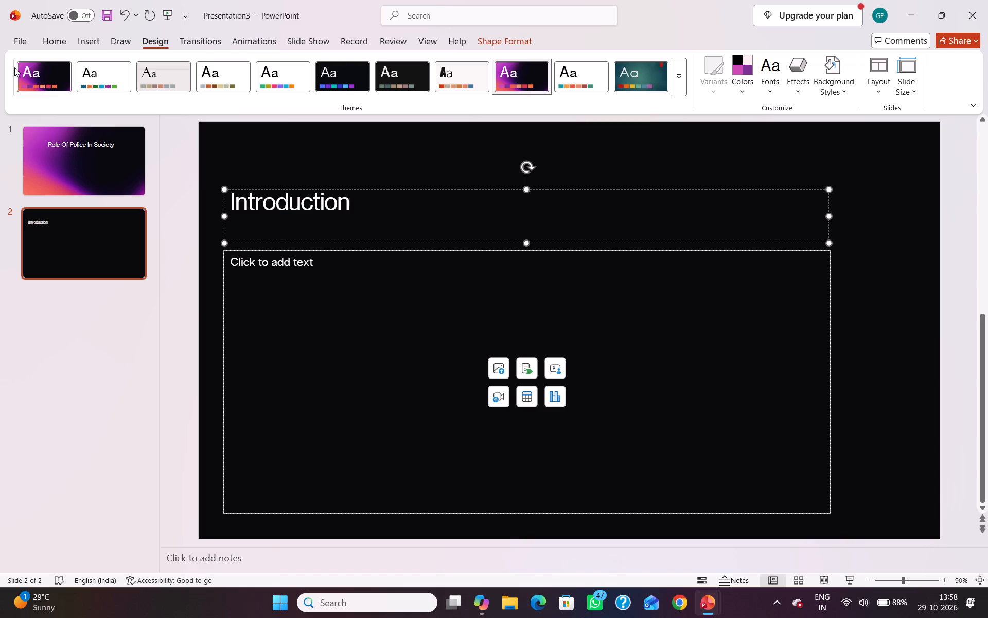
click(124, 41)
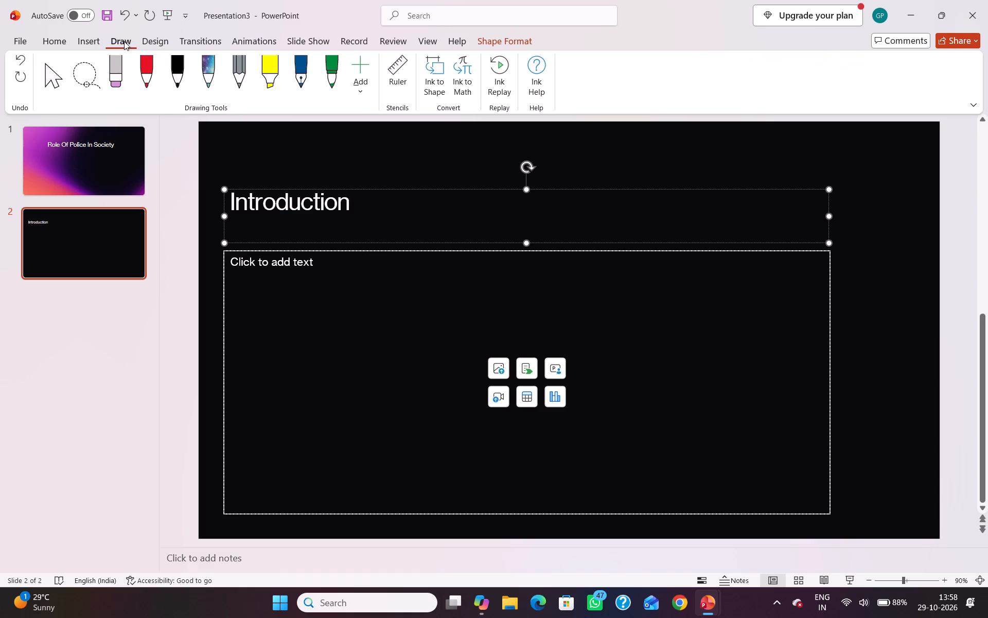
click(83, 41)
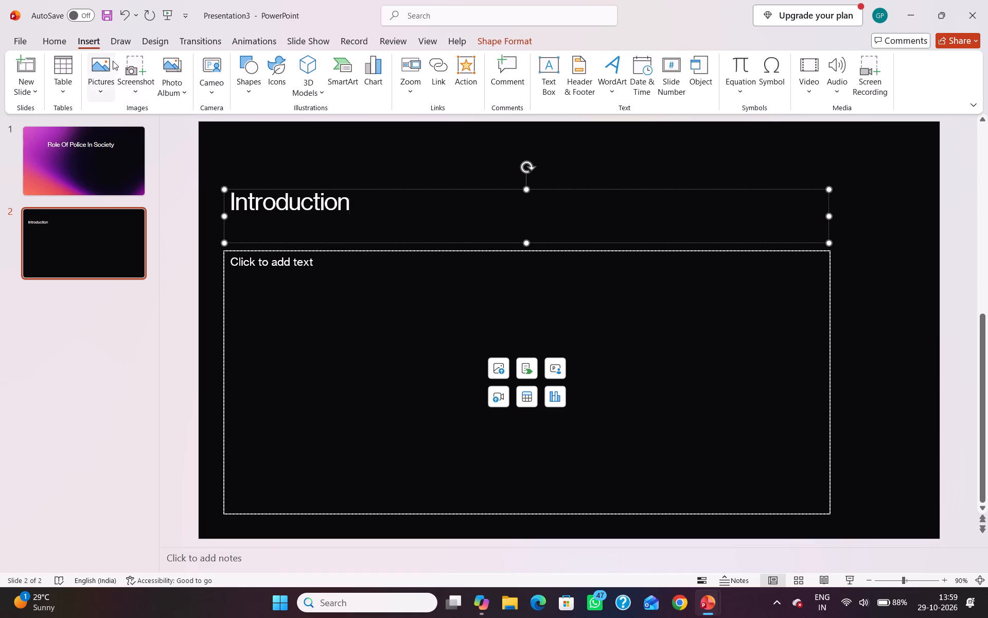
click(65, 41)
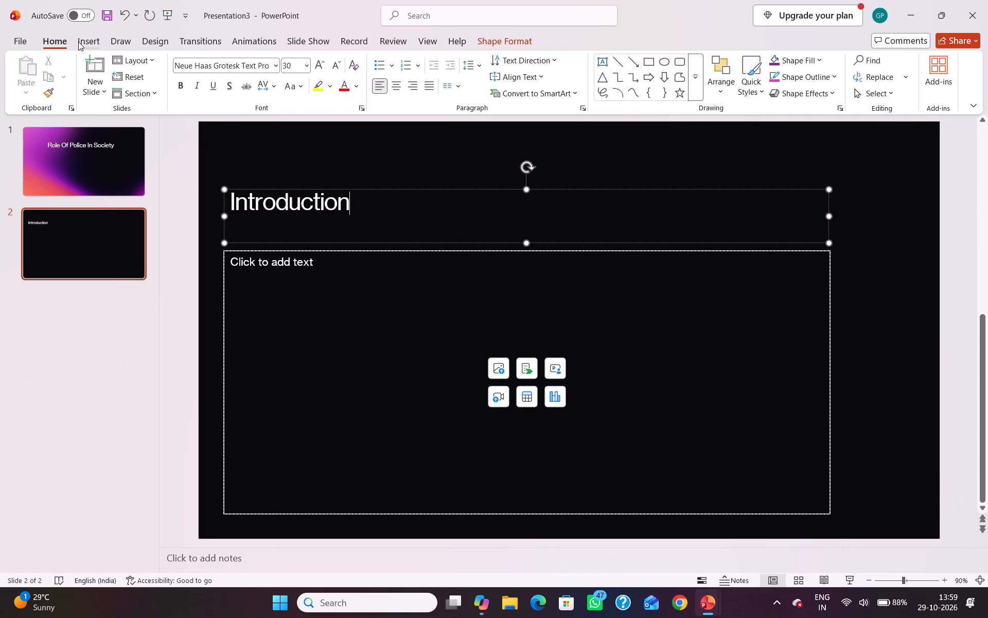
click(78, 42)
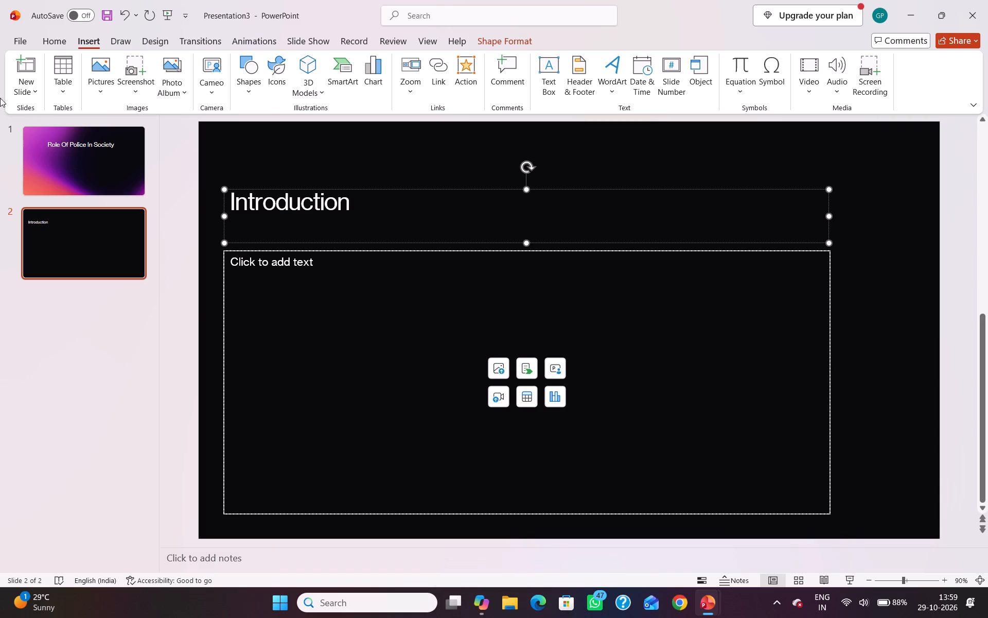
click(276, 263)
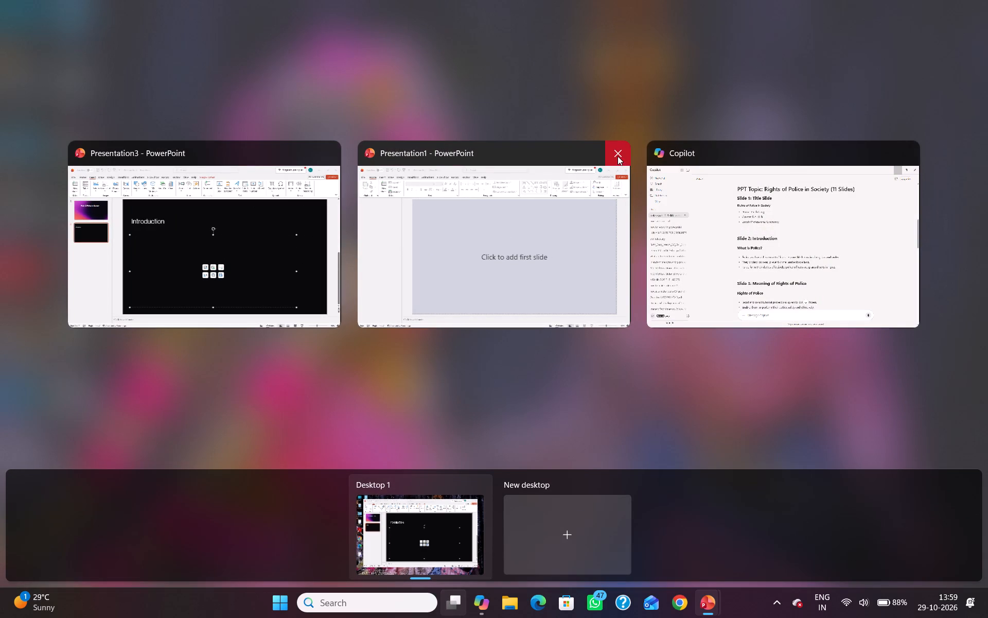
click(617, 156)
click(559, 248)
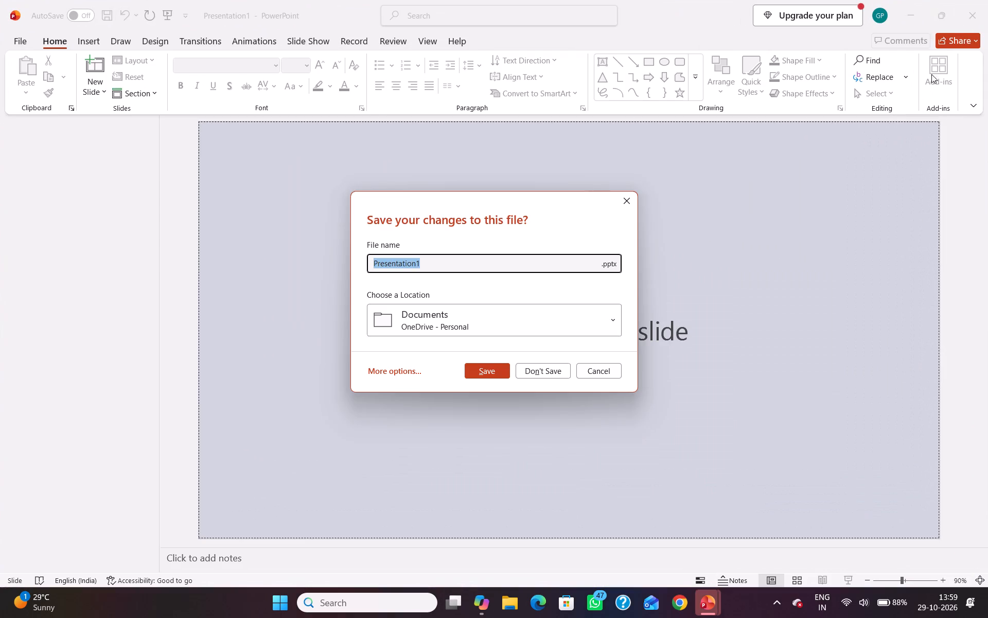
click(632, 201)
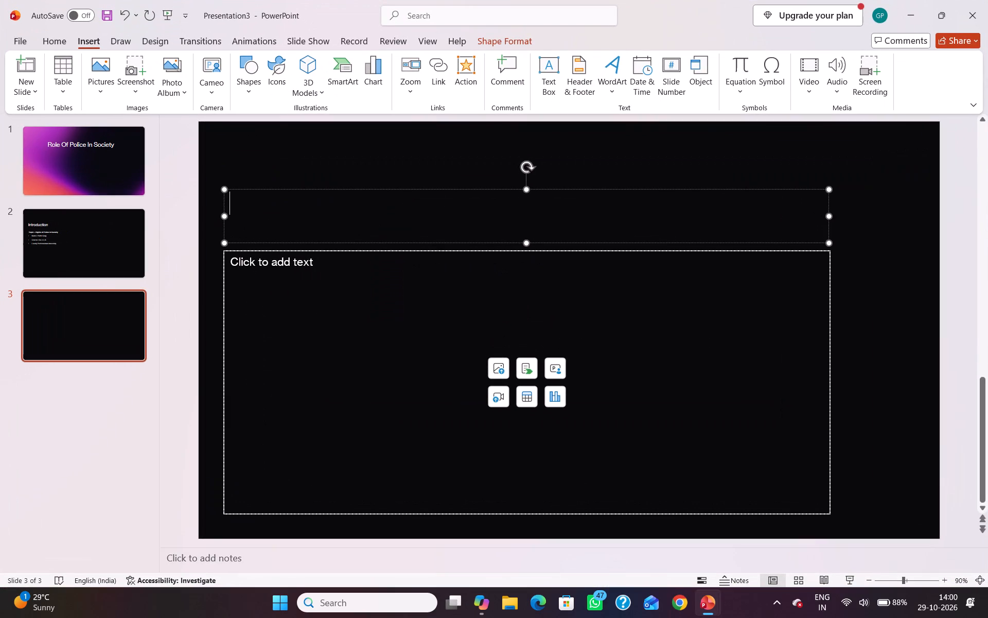
text(introduct)
text(ion)
key(space)
Replace the title of slide 2 with "CAP 133 CA3".
scroll(372, 225, up, 1)
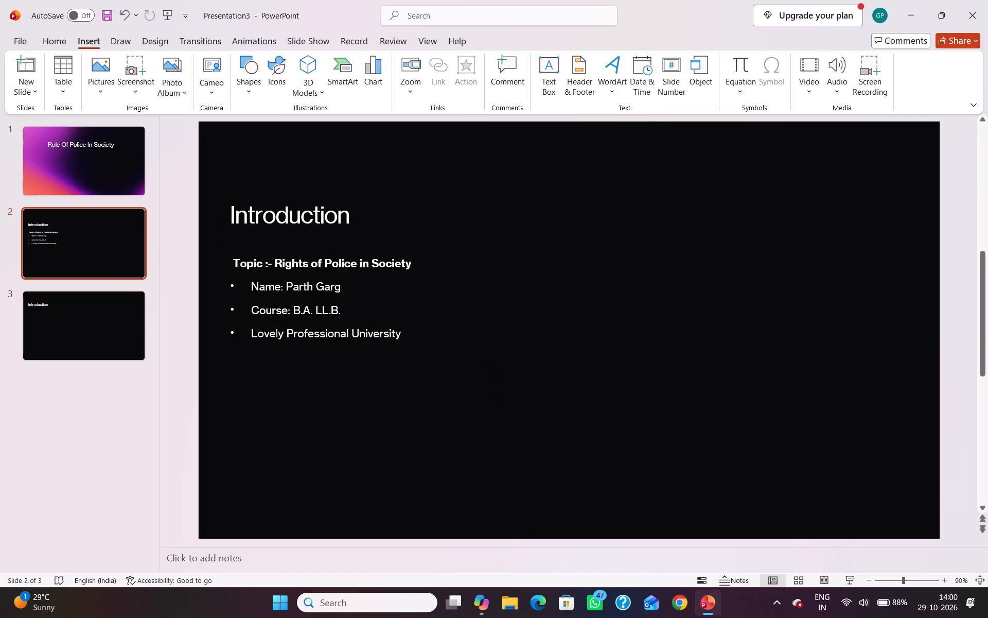
click(353, 216)
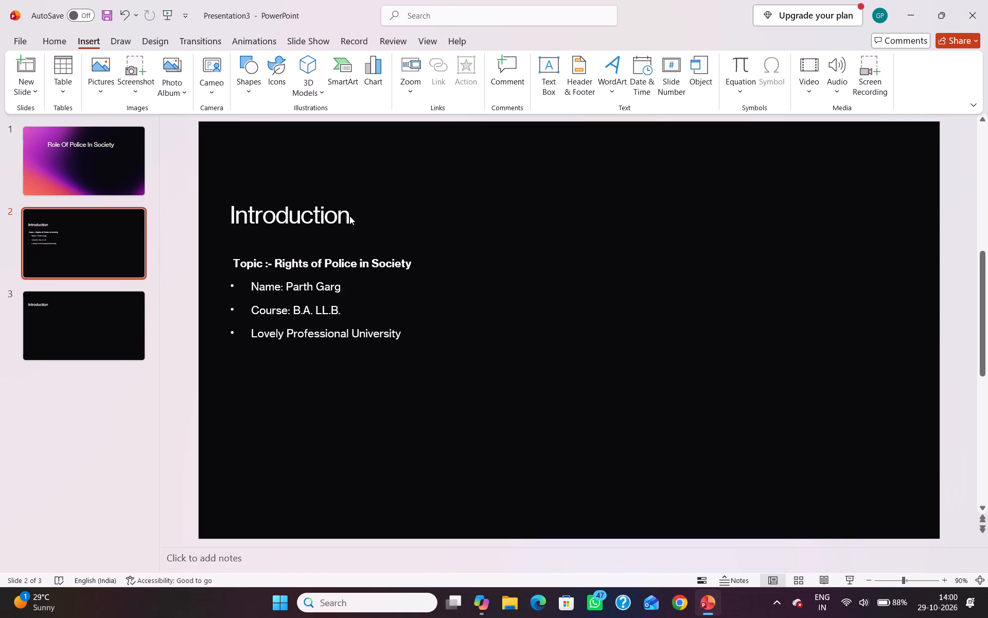
click(349, 216)
key(BackSpace)
key(BackSpace)
key(BackSpace)
key(BackSpace)
key(BackSpace)
key(BackSpace)
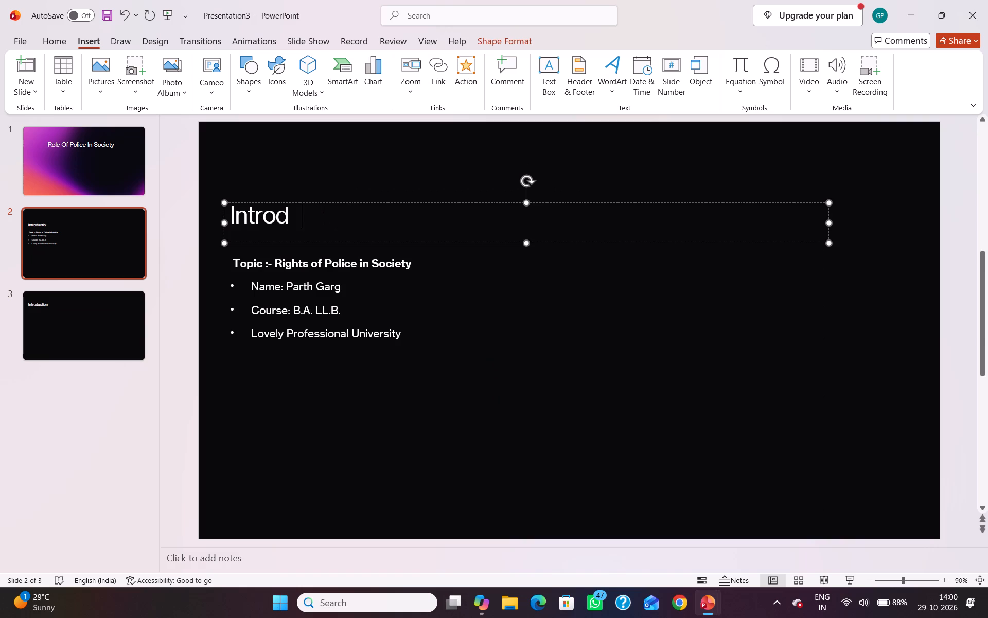
key(BackSpace)
key(BackSpace)
key(BackSpace)
key(BackSpace)
key(BackSpace)
key(BackSpace)
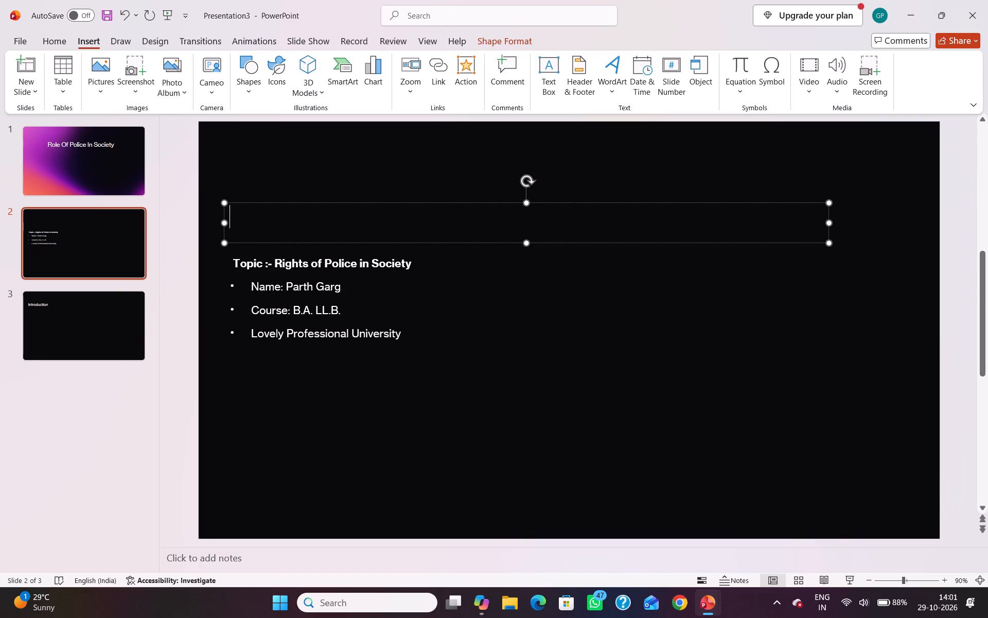
text(CAP 133)
key(space)
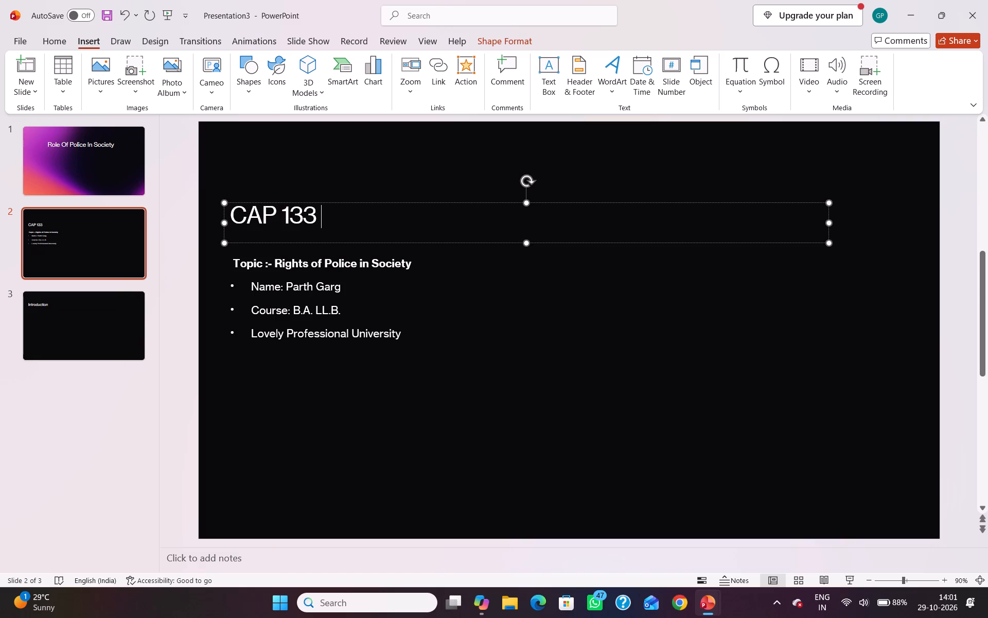
key(space)
key(space)
text(C)
text(A32)
key(BackSpace)
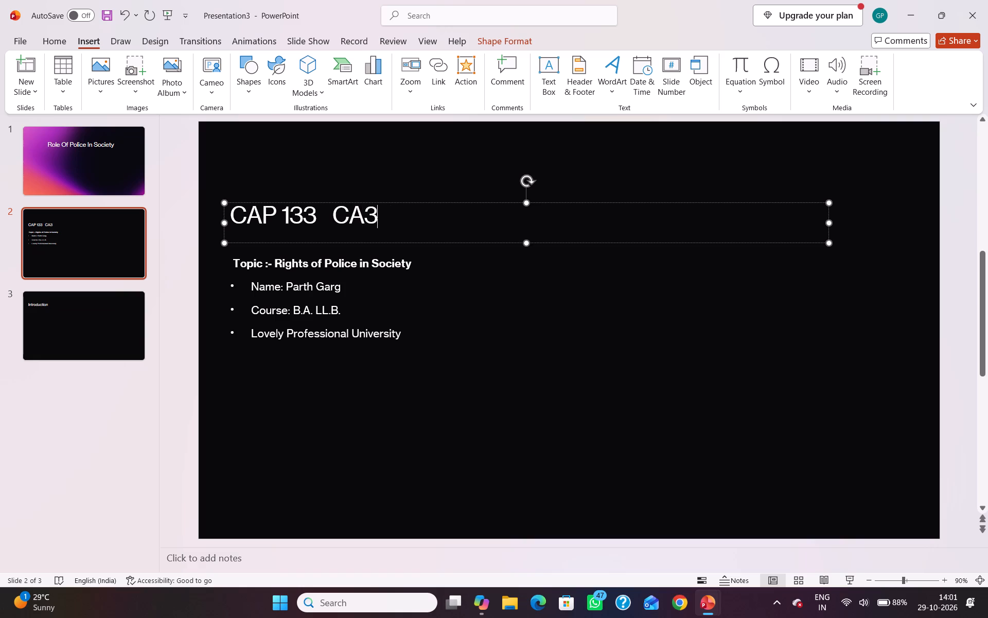
key(3)
Paste the copied "What is Police?" text into slide 3's content placeholder.
key(Down)
click(207, 305)
key(Down)
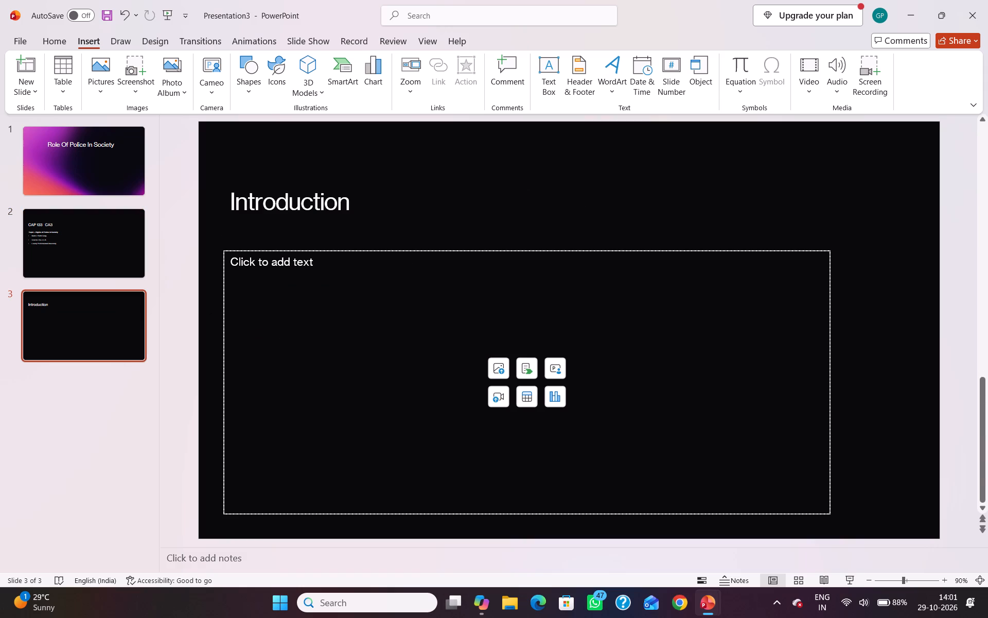
click(286, 281)
key(ctrl+v)
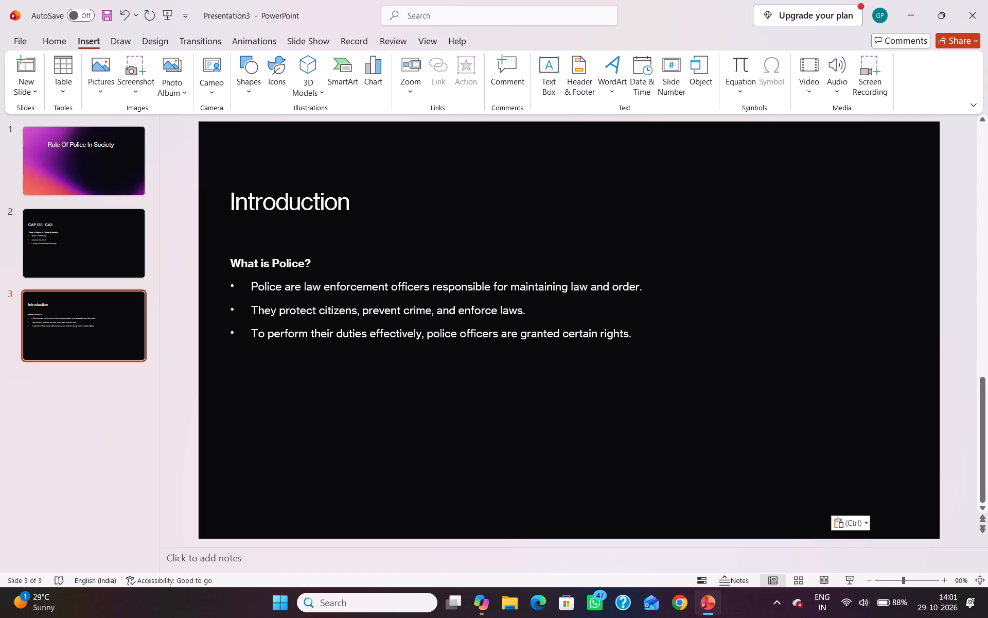
Delete the word "effectively," from the third bullet on the Introduction slide.
click(423, 335)
key(BackSpace)
key(BackSpace)
key(BackSpace)
key(BackSpace)
key(BackSpace)
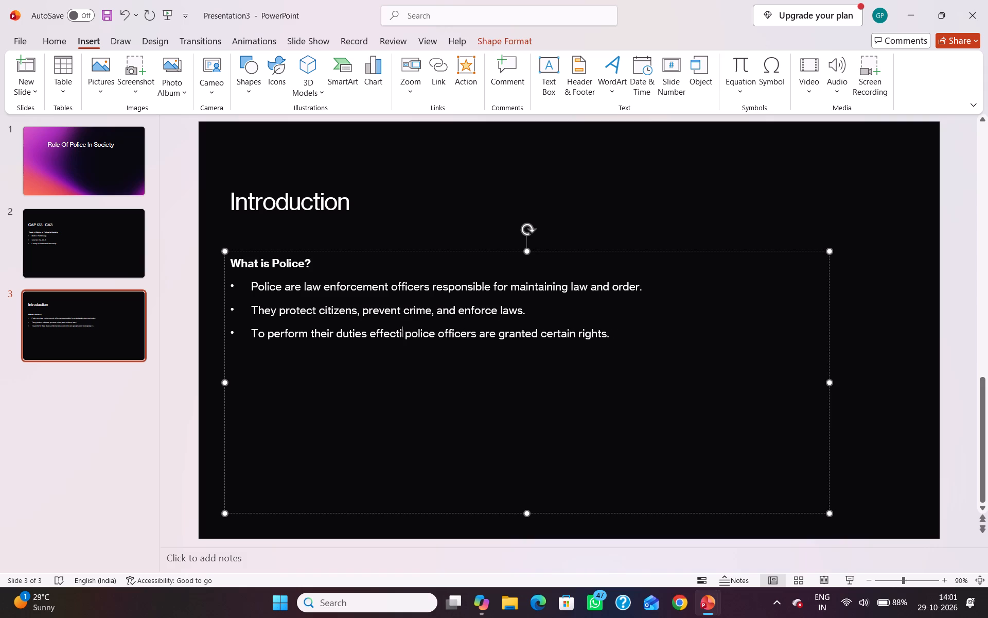
key(BackSpace)
key(BackSpace)
key(BackSpace)
key(BackSpace)
key(BackSpace)
key(BackSpace)
key(BackSpace)
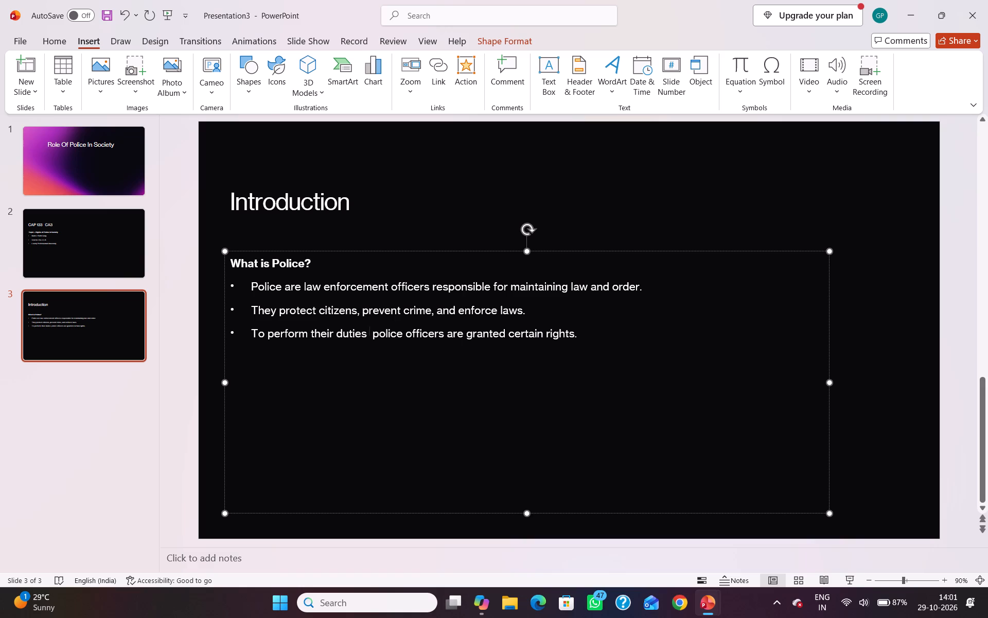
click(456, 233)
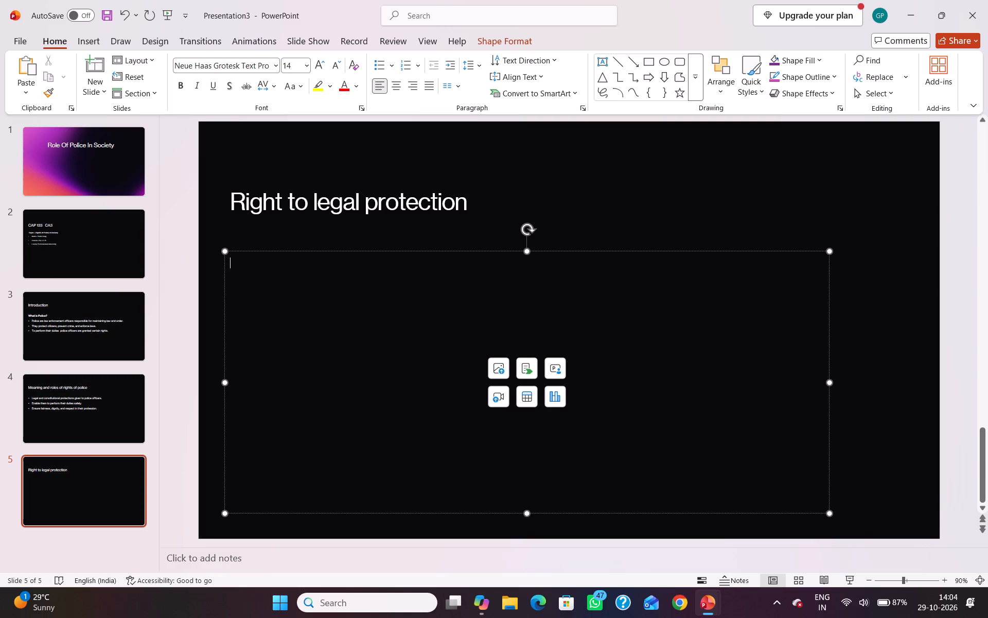
key(ctrl+v)
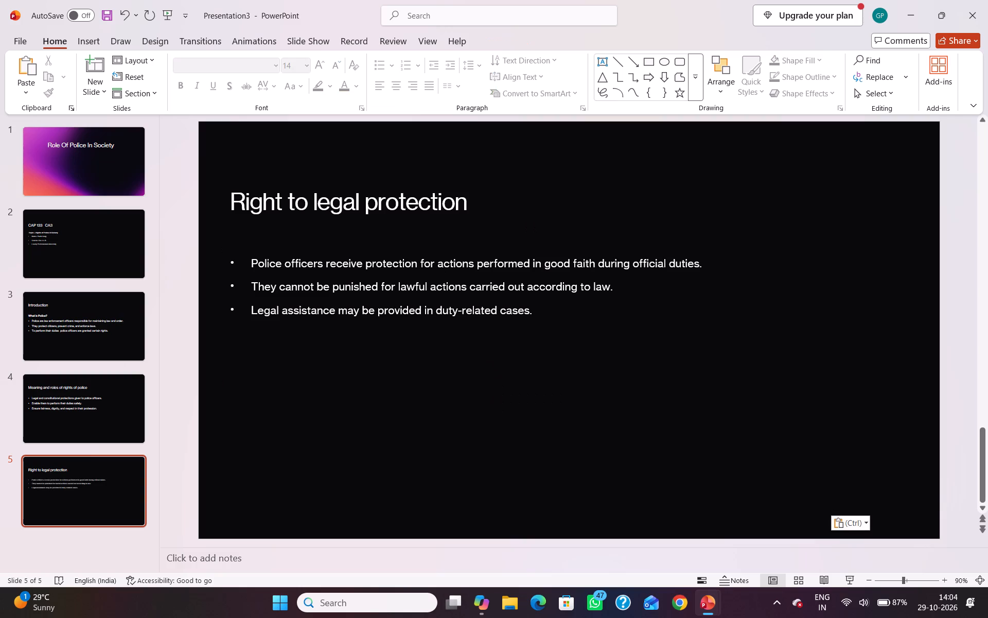
Set the font size of slide 5's three bullets to 20.
drag(246, 258, 579, 305)
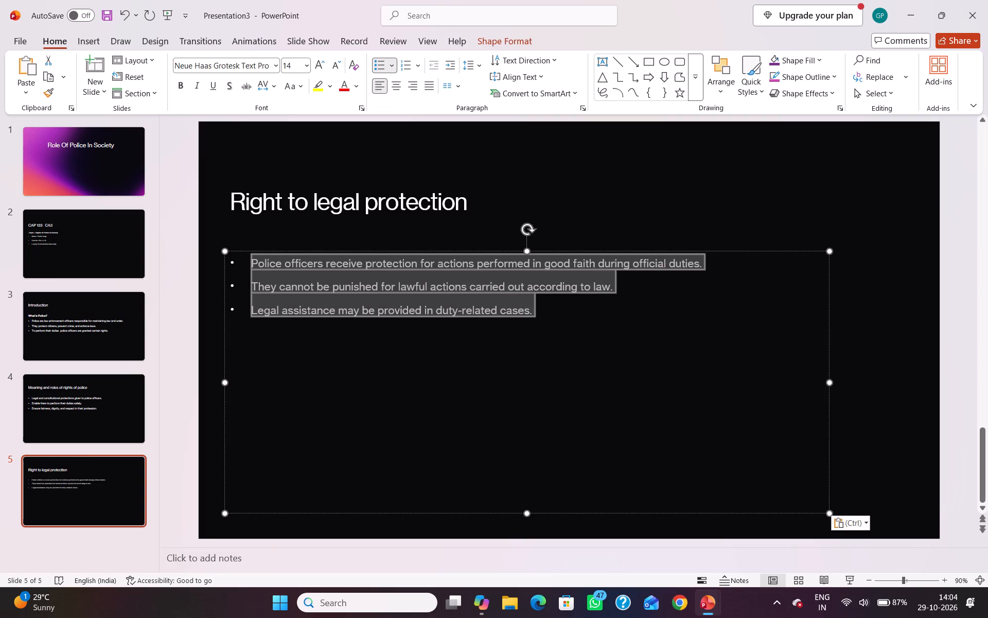
drag(579, 305, 579, 304)
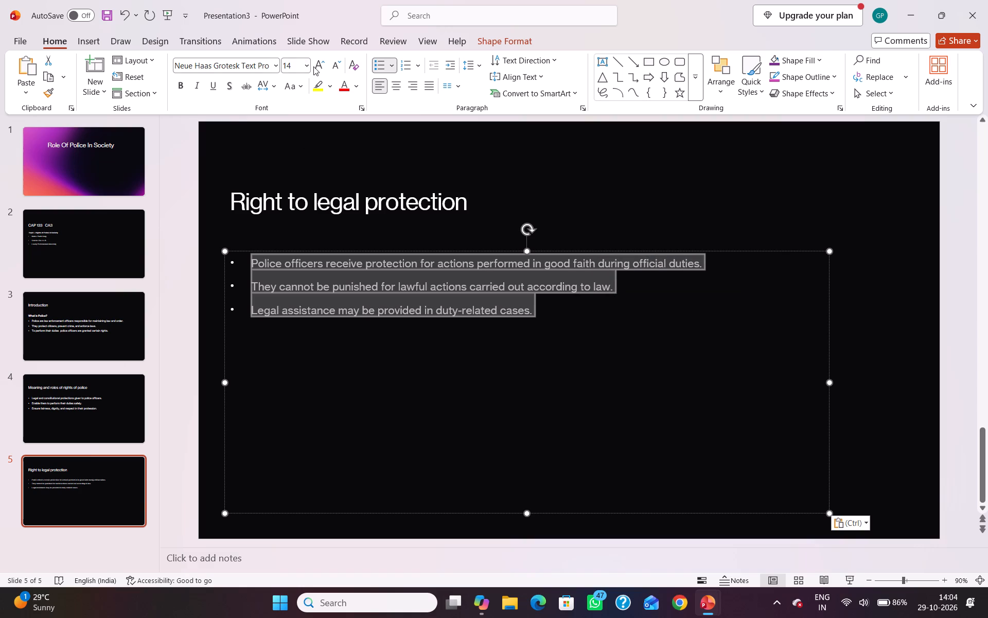
click(307, 66)
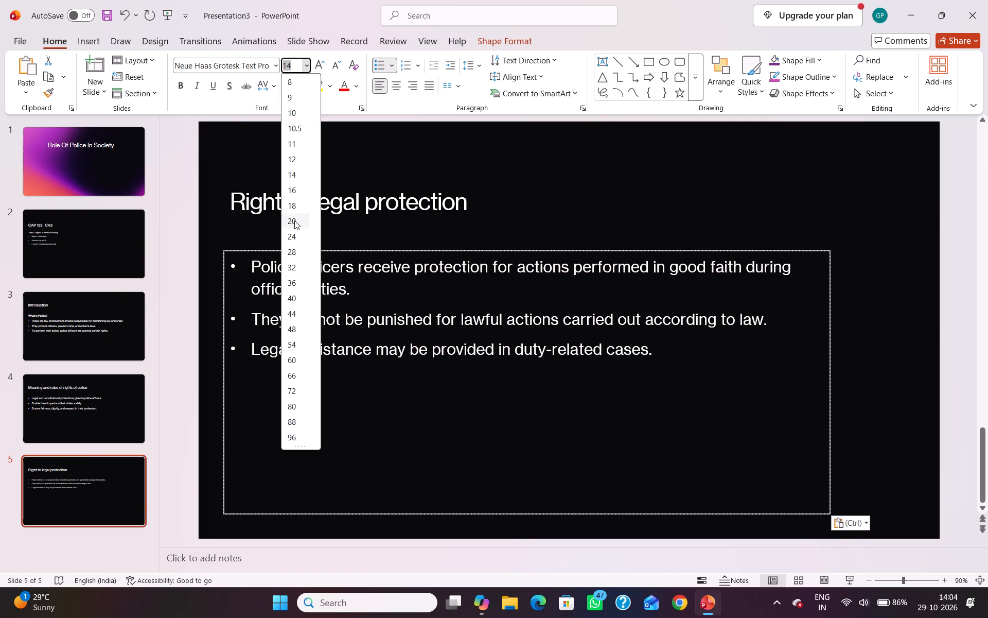
click(294, 220)
click(285, 411)
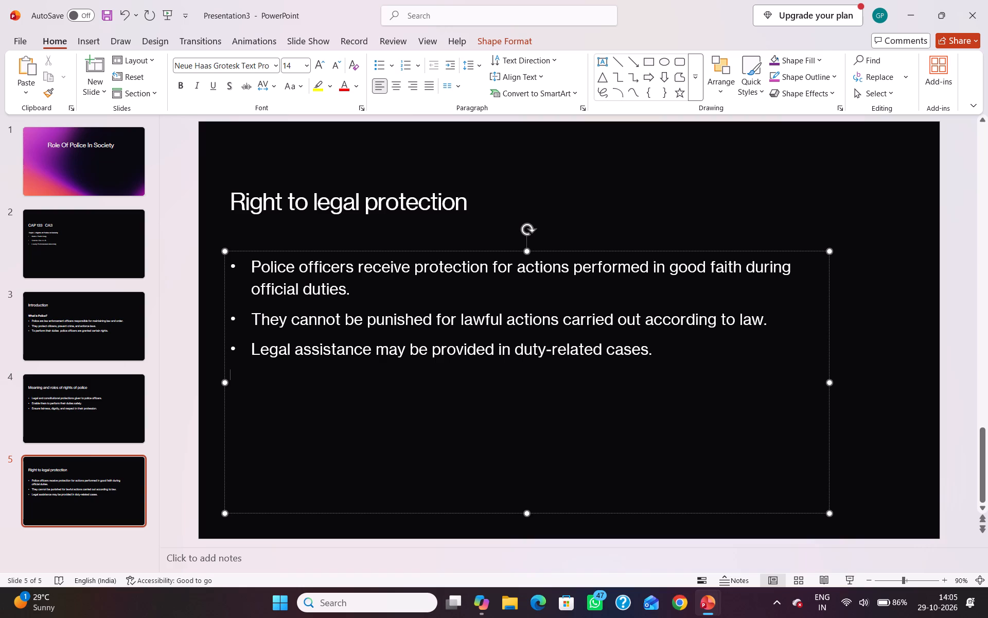
Add a new title-and-content slide after slide 5.
click(209, 387)
key(ctrl+m)
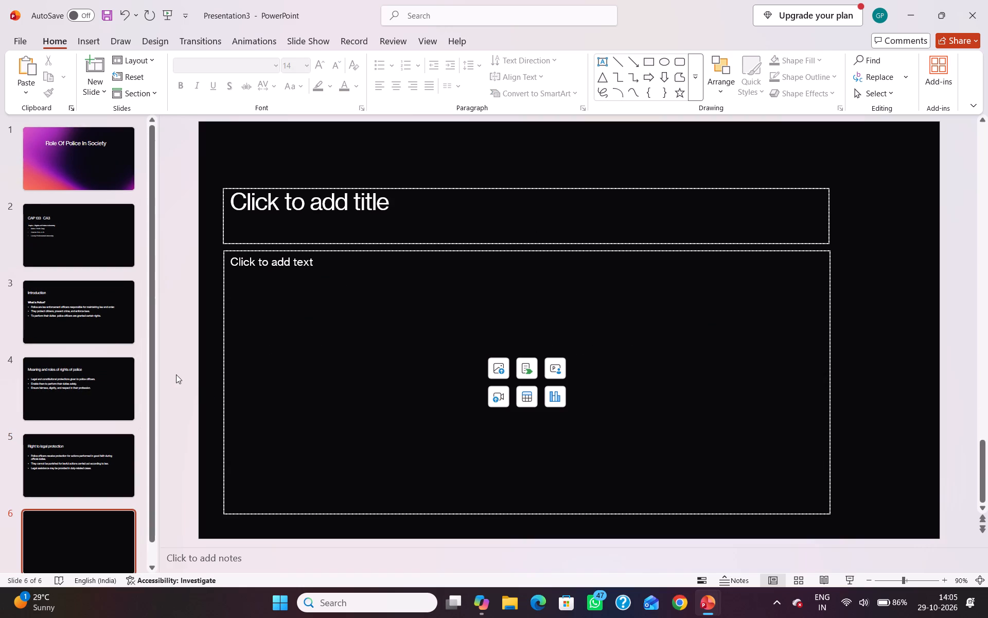
key(Up)
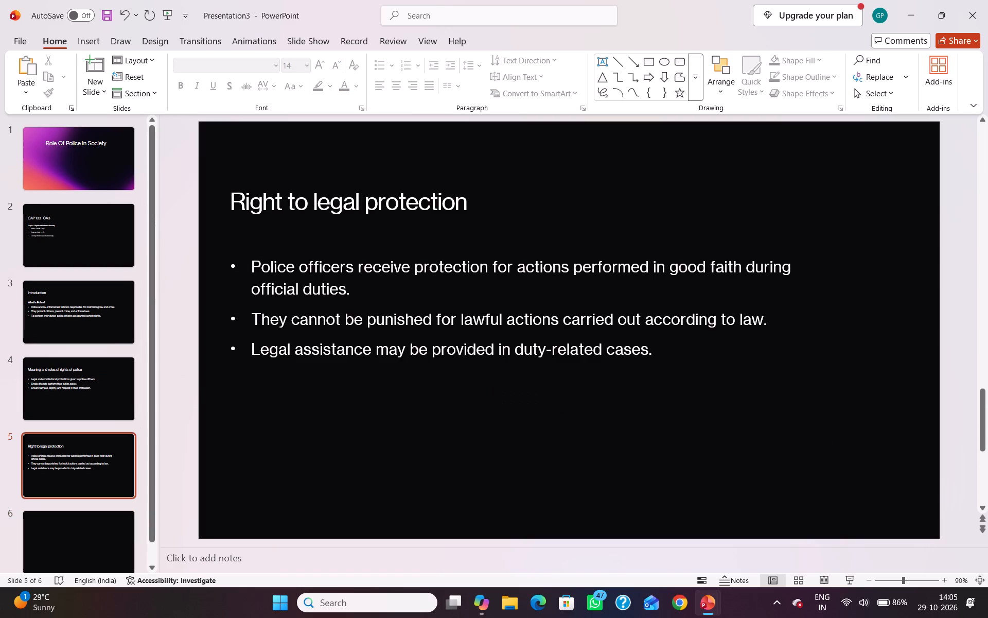
key(Down)
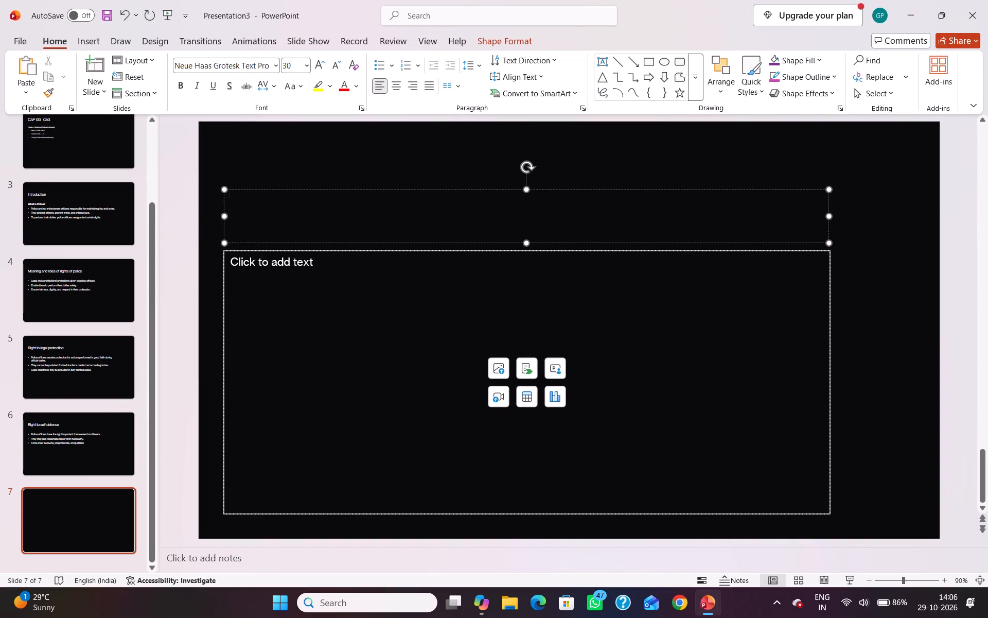
key(ctrl+v)
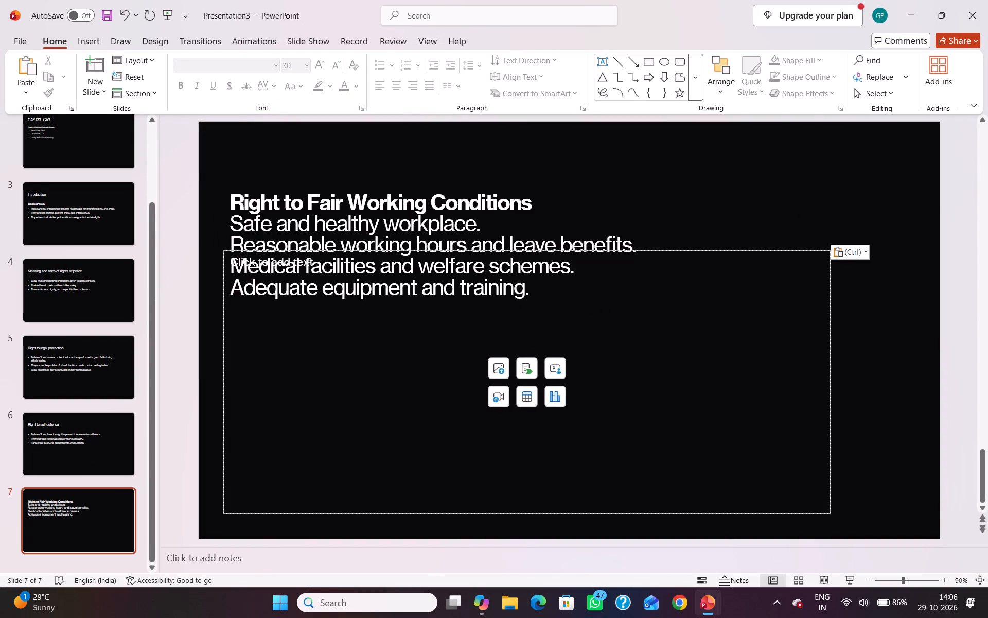
Move the four lines below "Right to Fair Working Conditions" from slide 7's title into its body placeholder.
drag(232, 223, 448, 288)
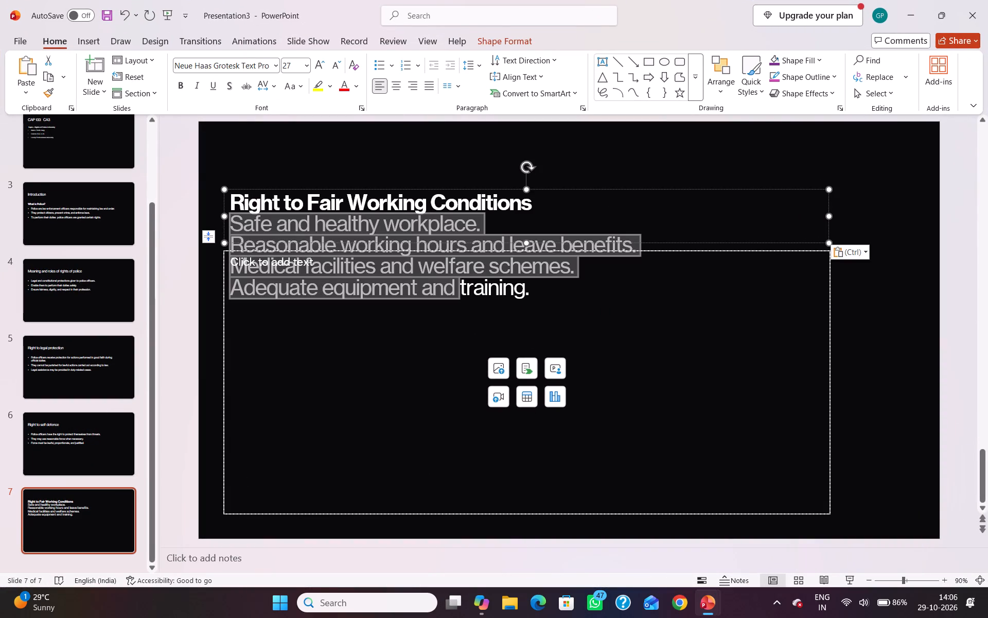
drag(448, 288, 536, 295)
key(ctrl+c)
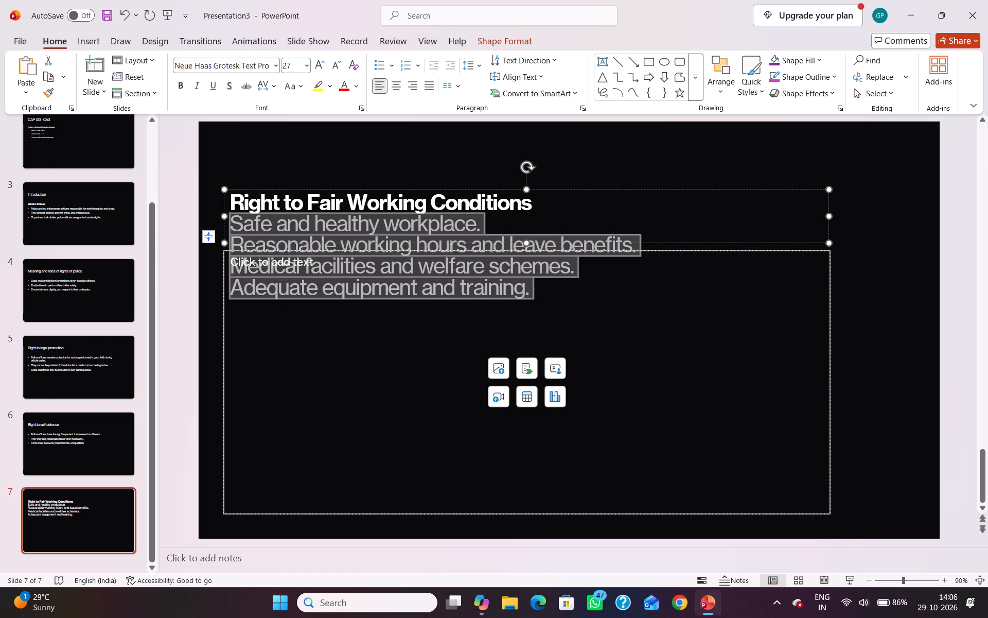
click(419, 344)
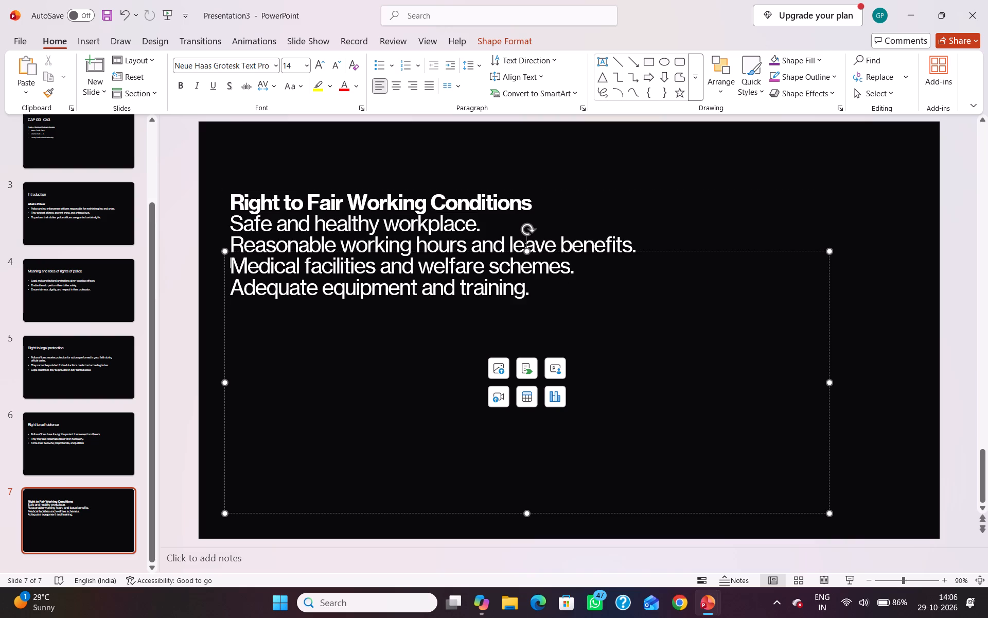
drag(536, 292, 256, 224)
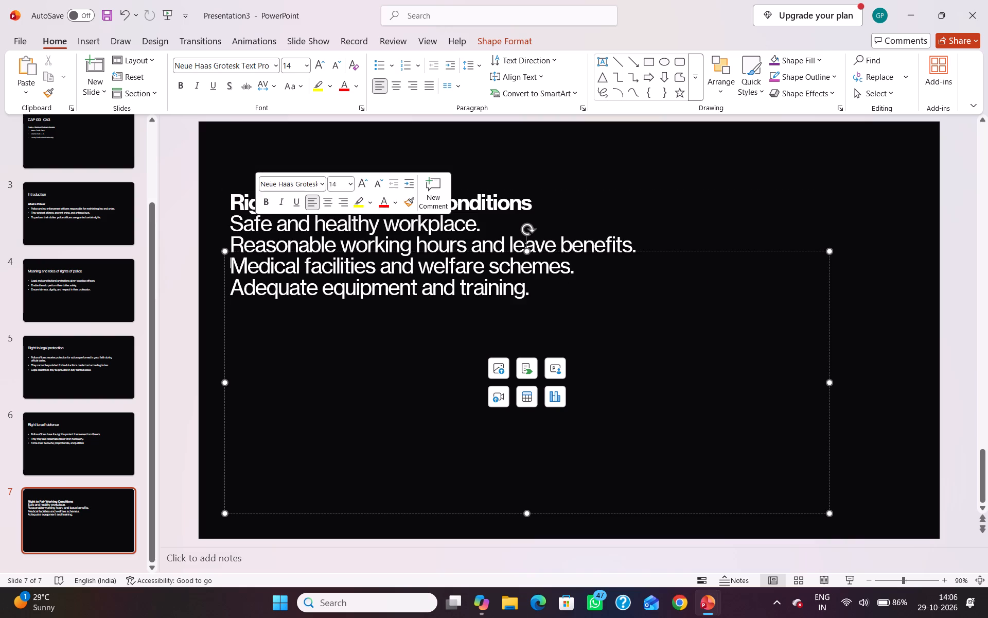
drag(233, 222, 525, 285)
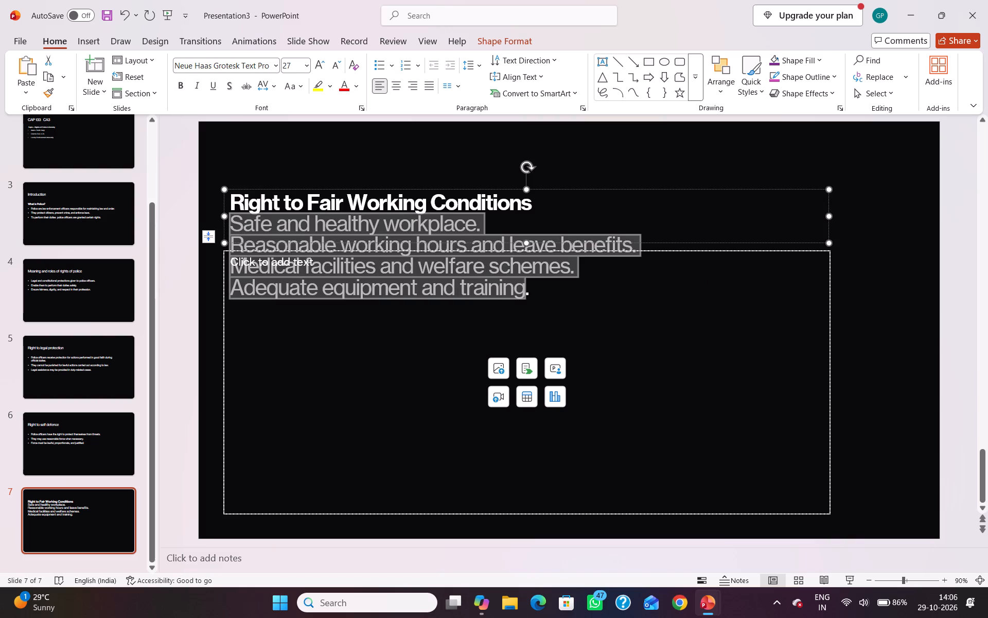
drag(525, 285, 527, 283)
key(BackSpace)
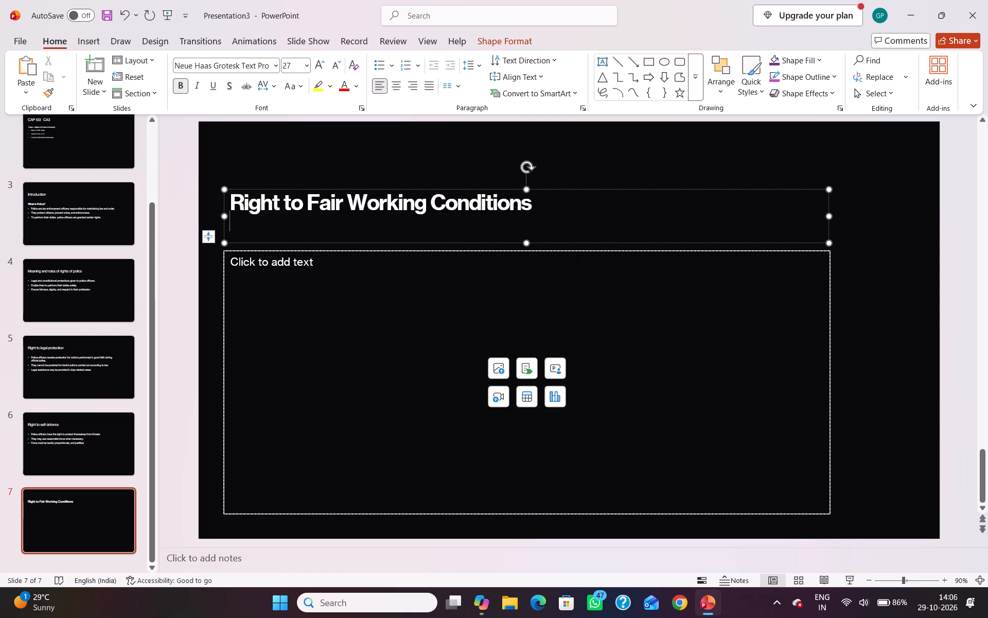
click(358, 302)
key(ctrl+v)
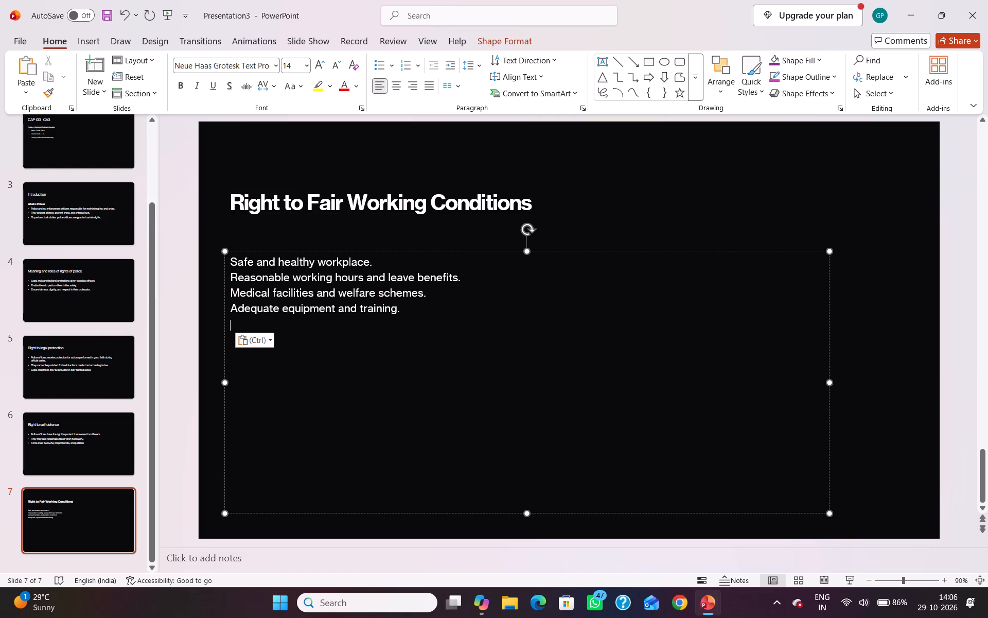
Set the font size of slide 7's four body lines to 20.
drag(231, 260, 413, 328)
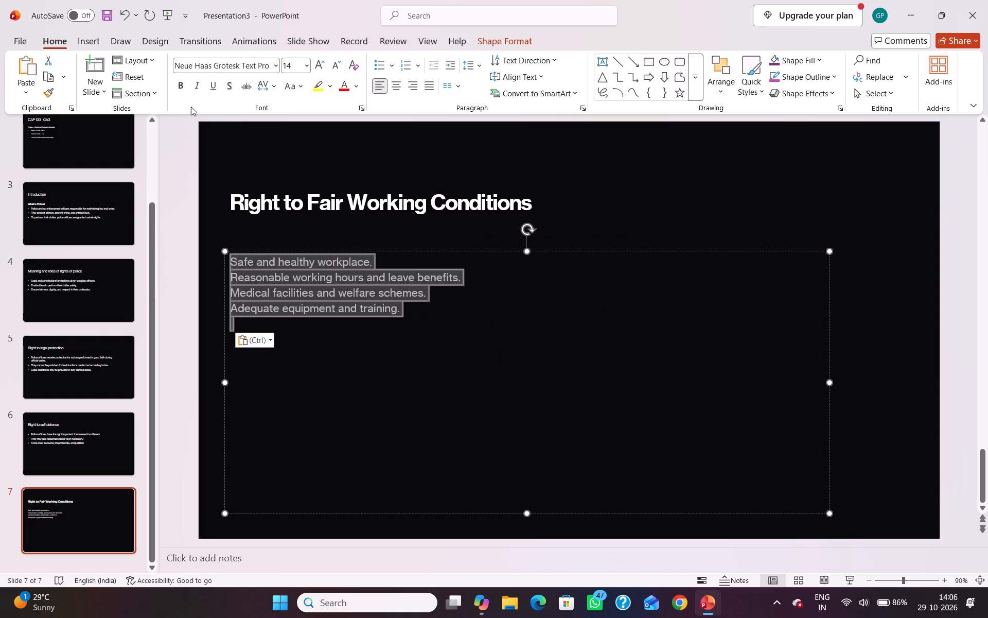
click(309, 64)
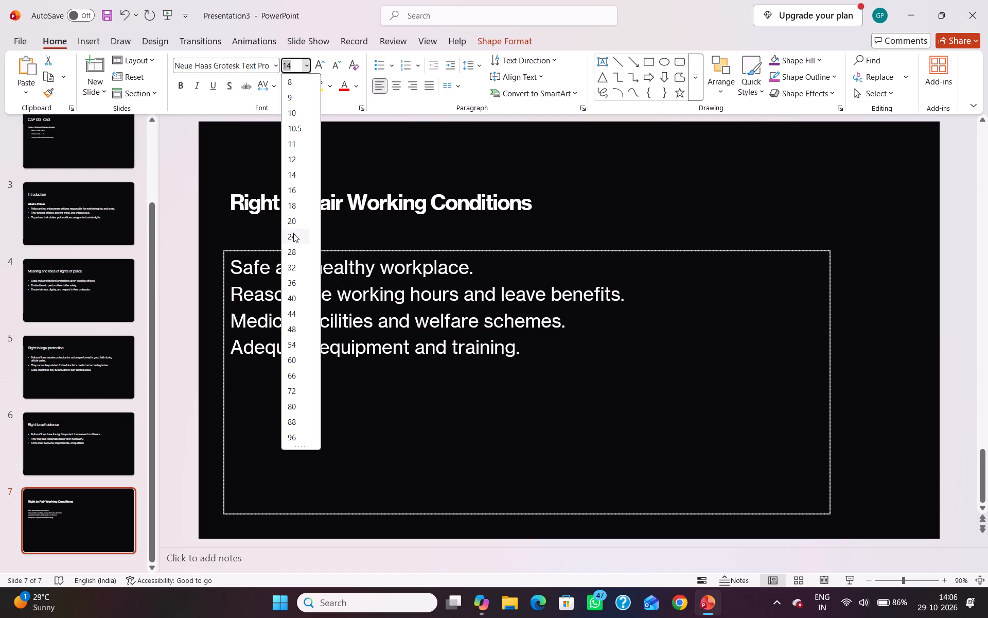
click(291, 217)
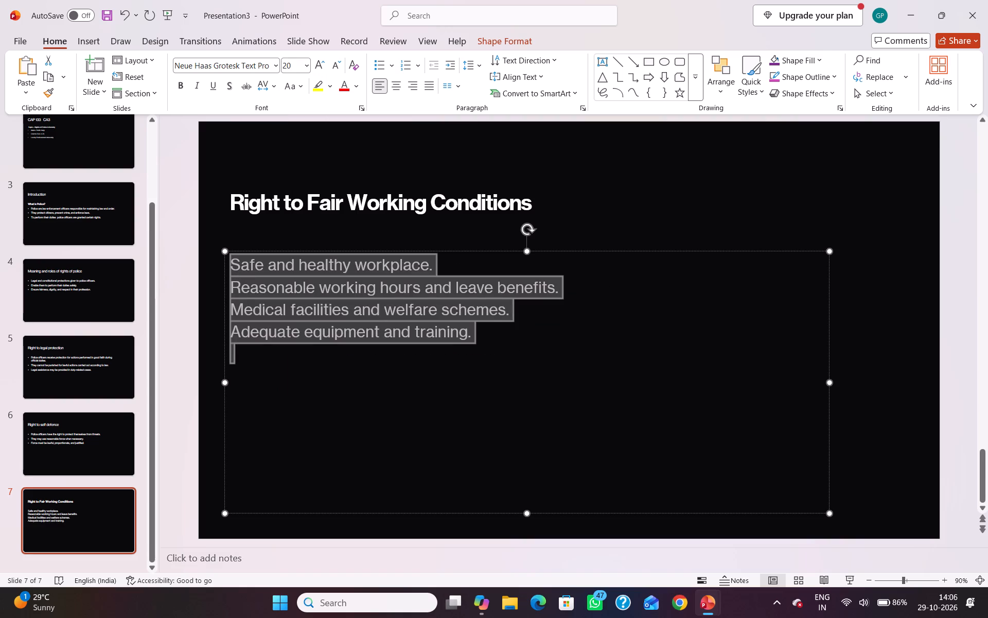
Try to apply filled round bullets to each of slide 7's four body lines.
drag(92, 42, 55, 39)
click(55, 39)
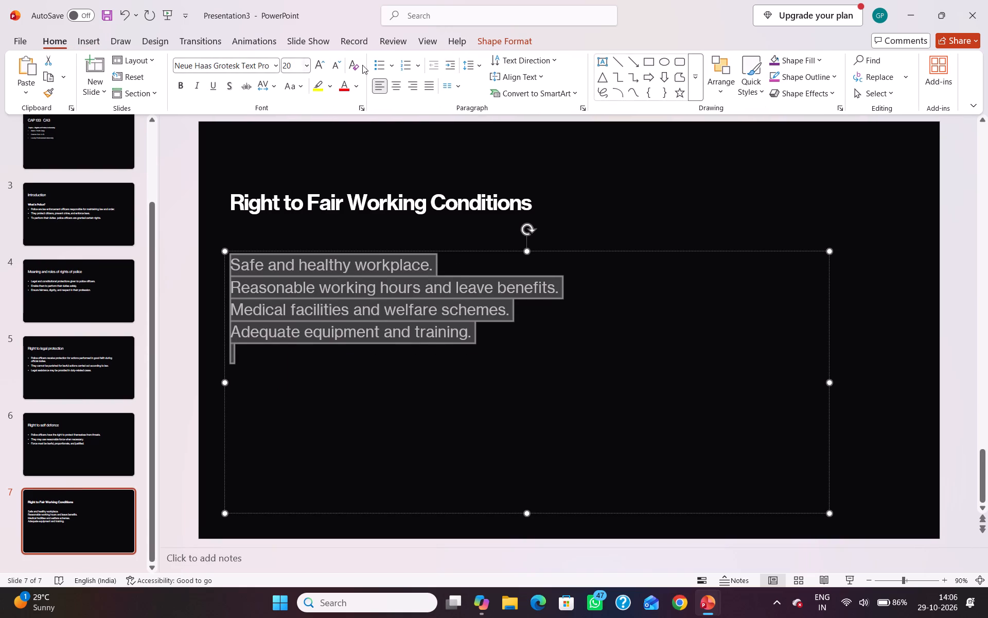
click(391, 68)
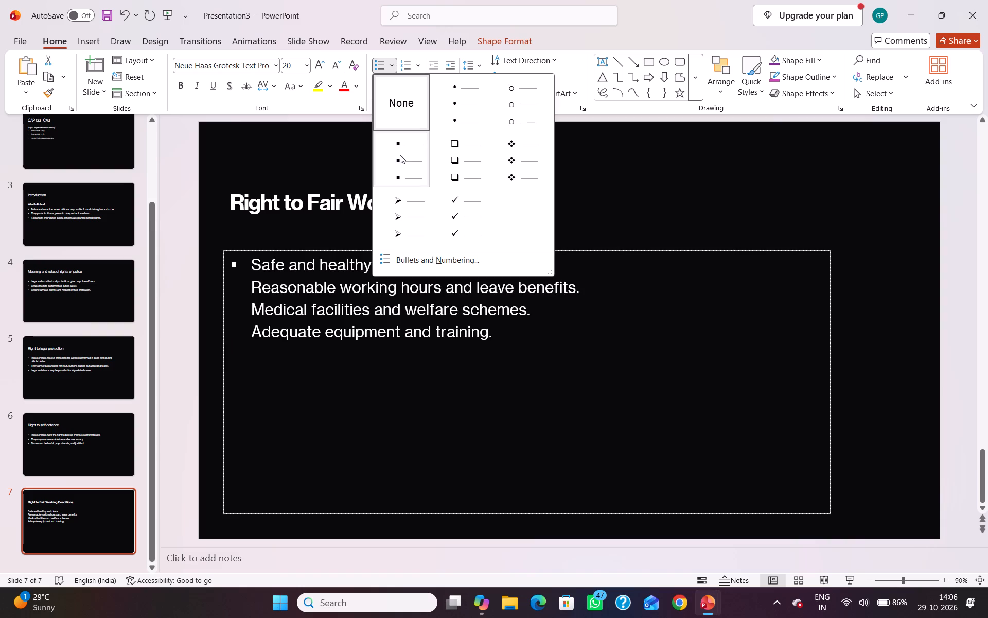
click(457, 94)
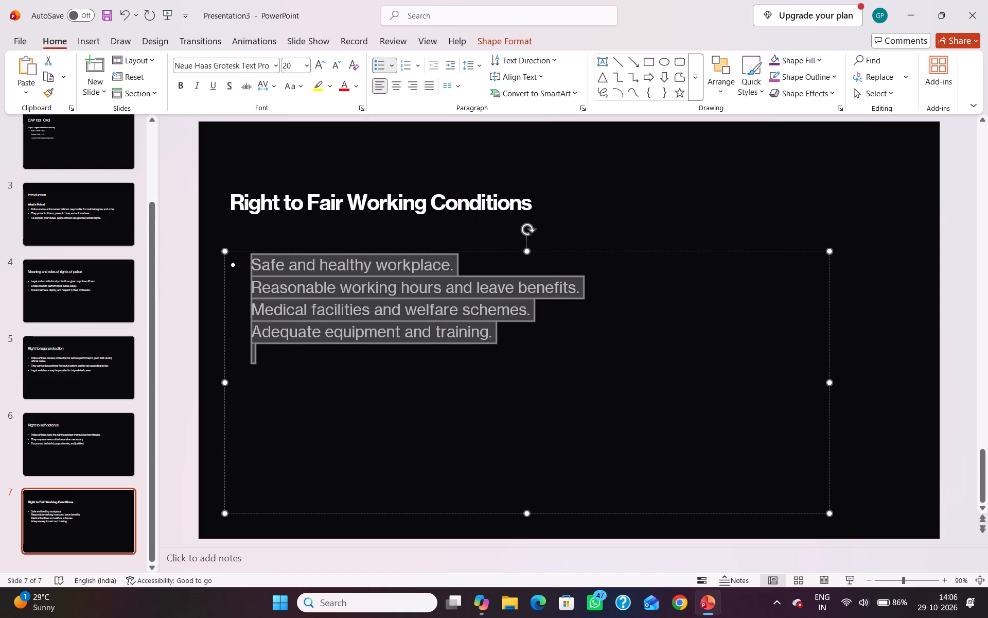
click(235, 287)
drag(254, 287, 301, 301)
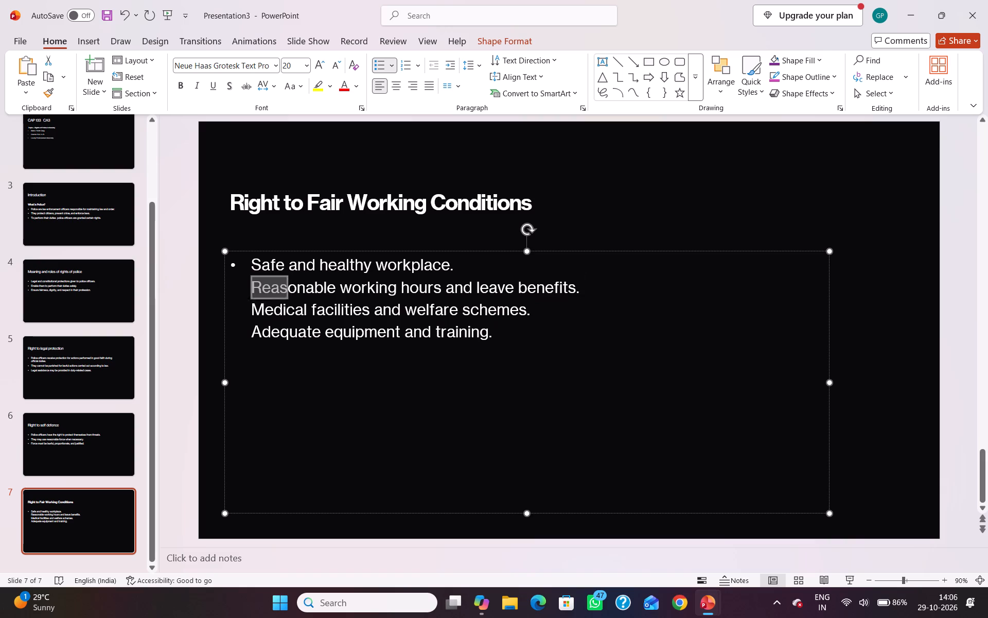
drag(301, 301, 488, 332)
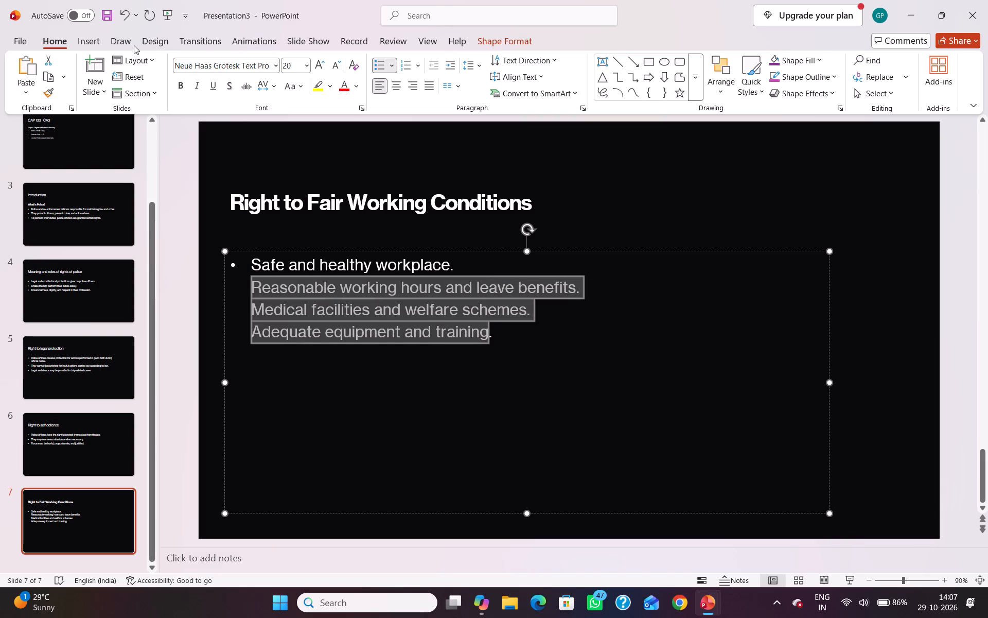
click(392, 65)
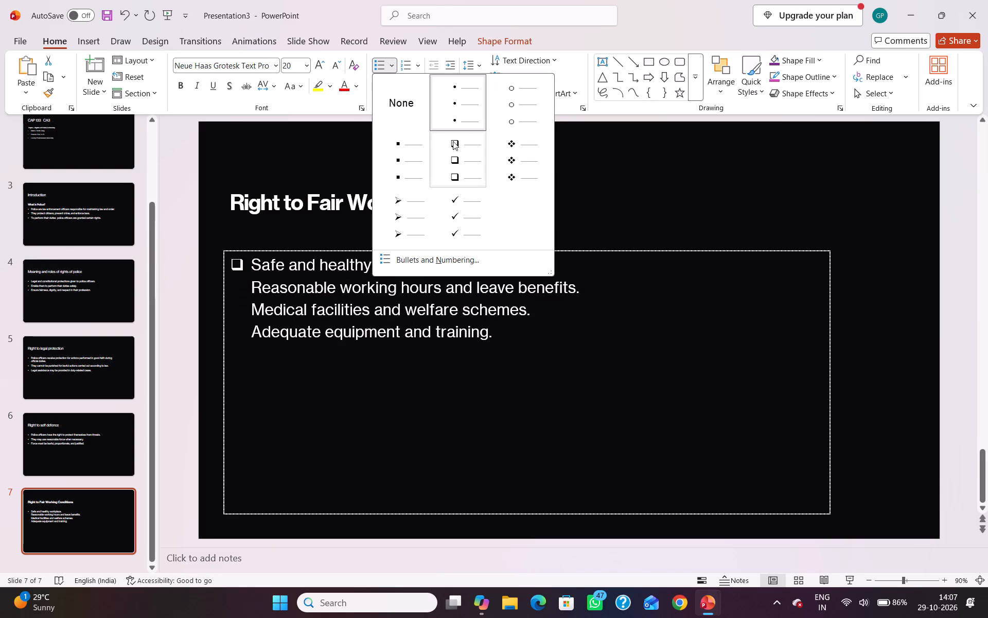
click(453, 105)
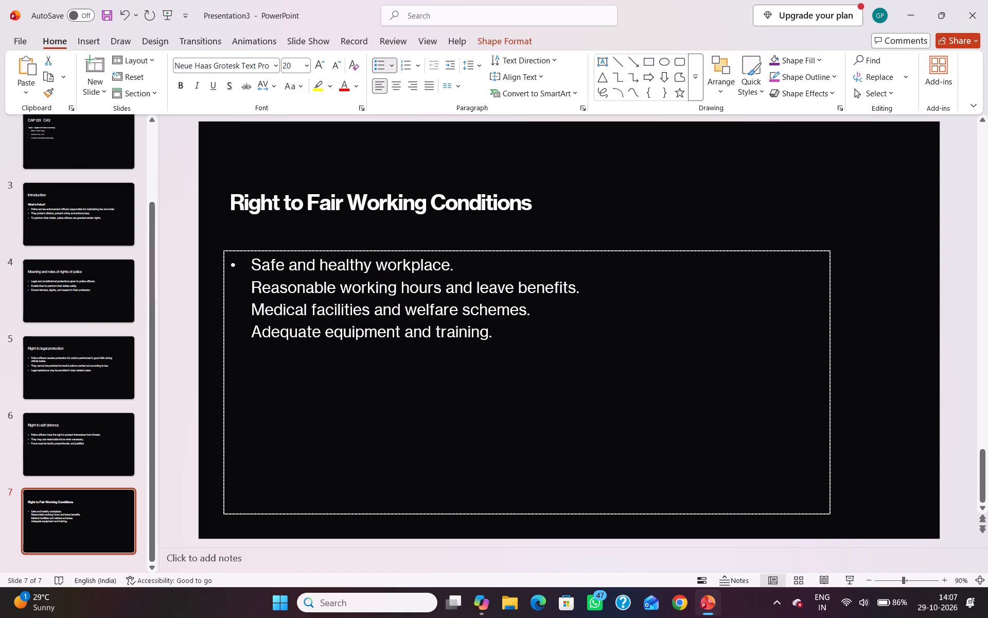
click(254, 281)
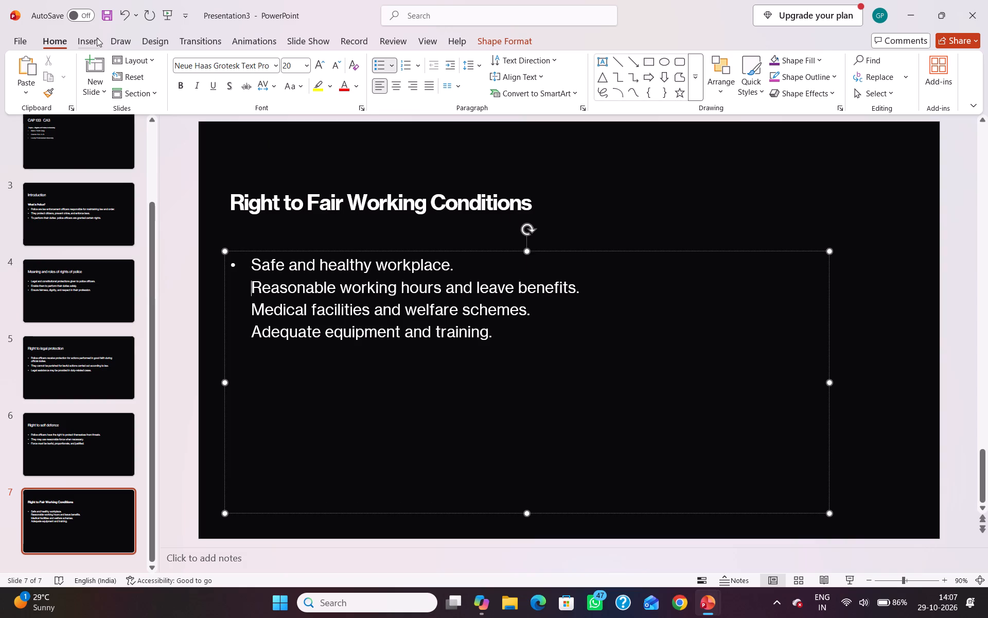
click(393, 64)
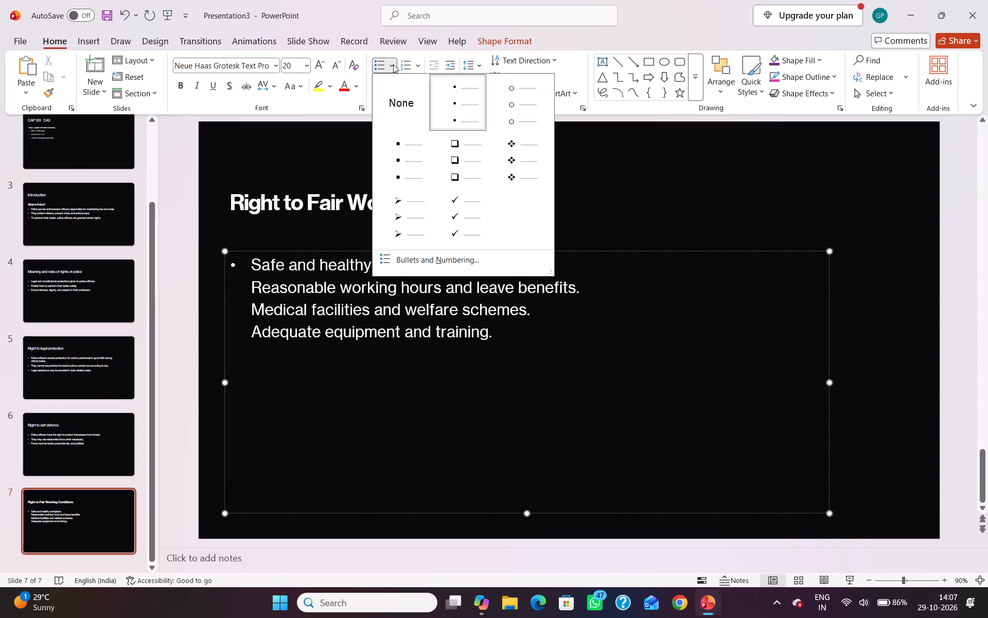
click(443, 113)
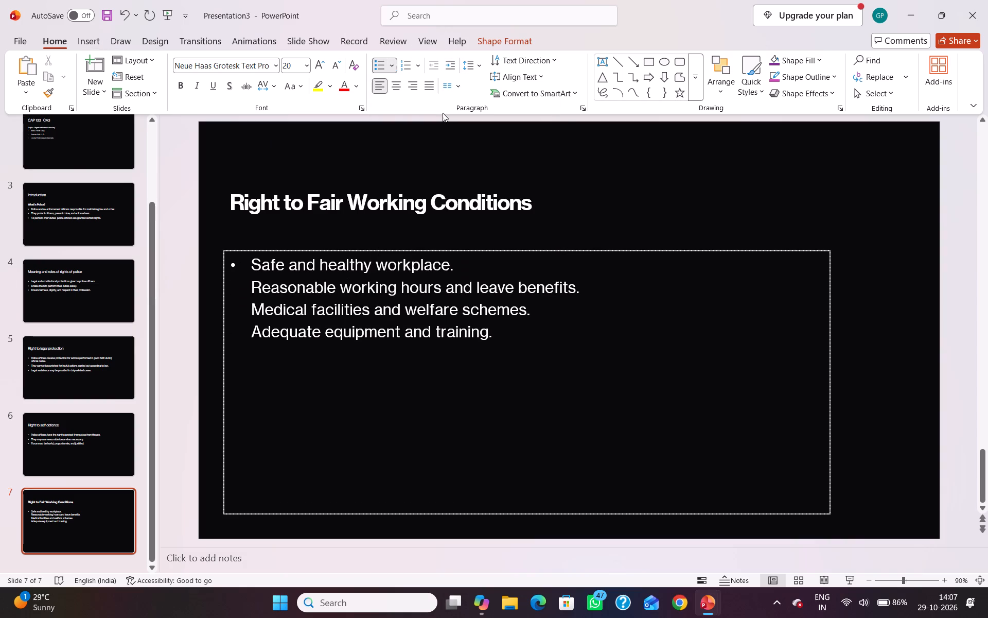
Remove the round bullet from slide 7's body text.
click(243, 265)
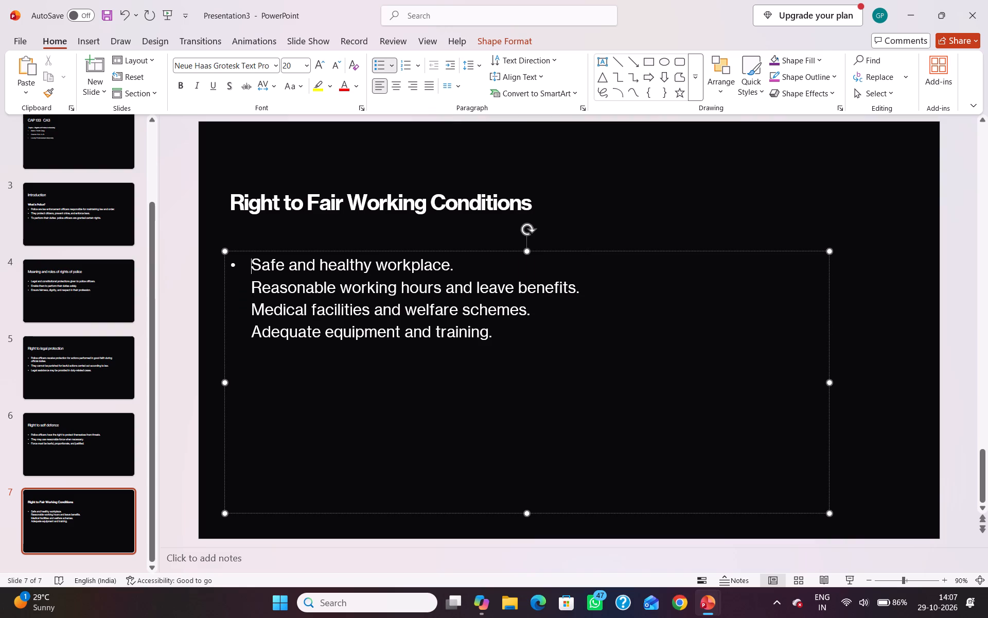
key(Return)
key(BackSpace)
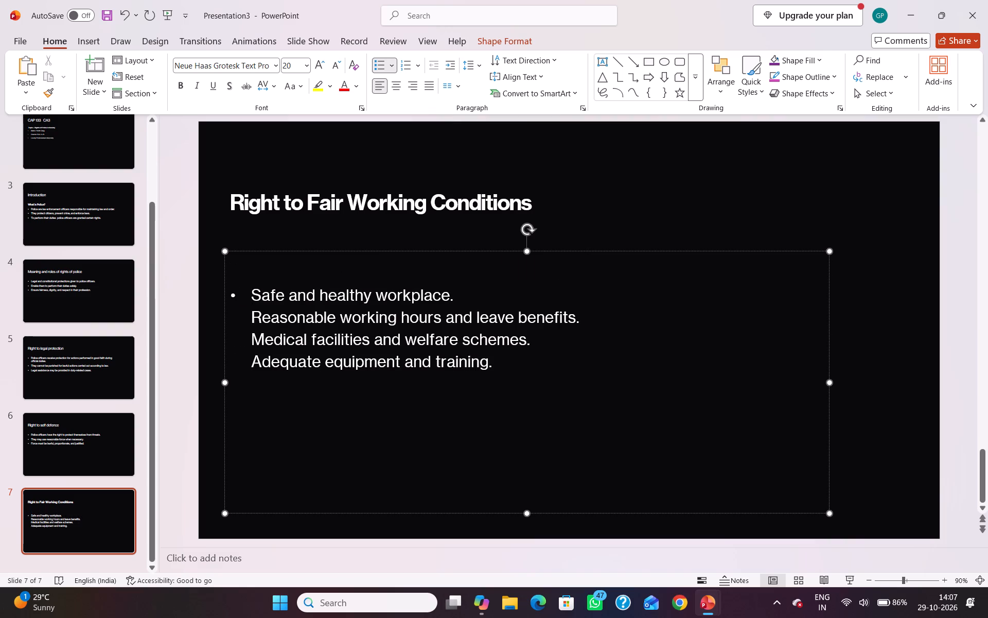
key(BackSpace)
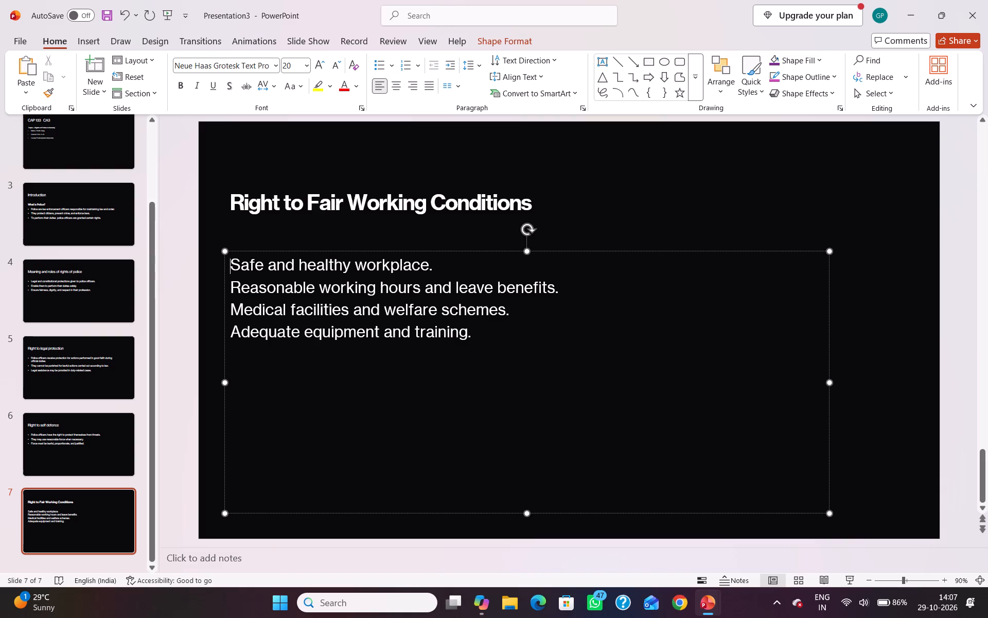
Prefix slide 7's first two body lines with "1) " and "2) ".
click(479, 332)
click(230, 263)
key(1)
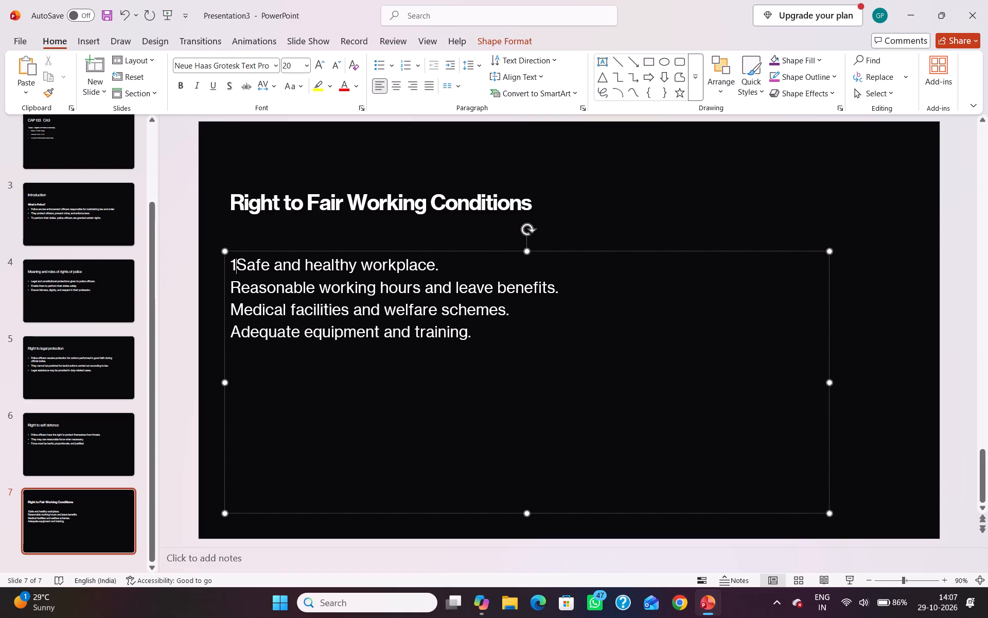
key(shift+parenright)
key(Right)
key(Down)
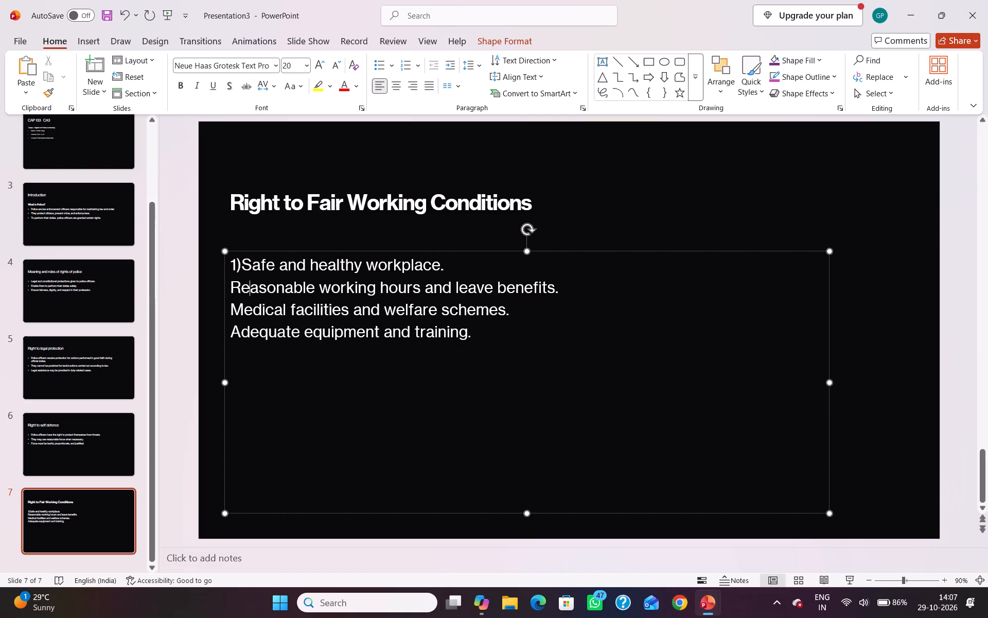
key(Left)
key(Left)
text(2))
key(Down)
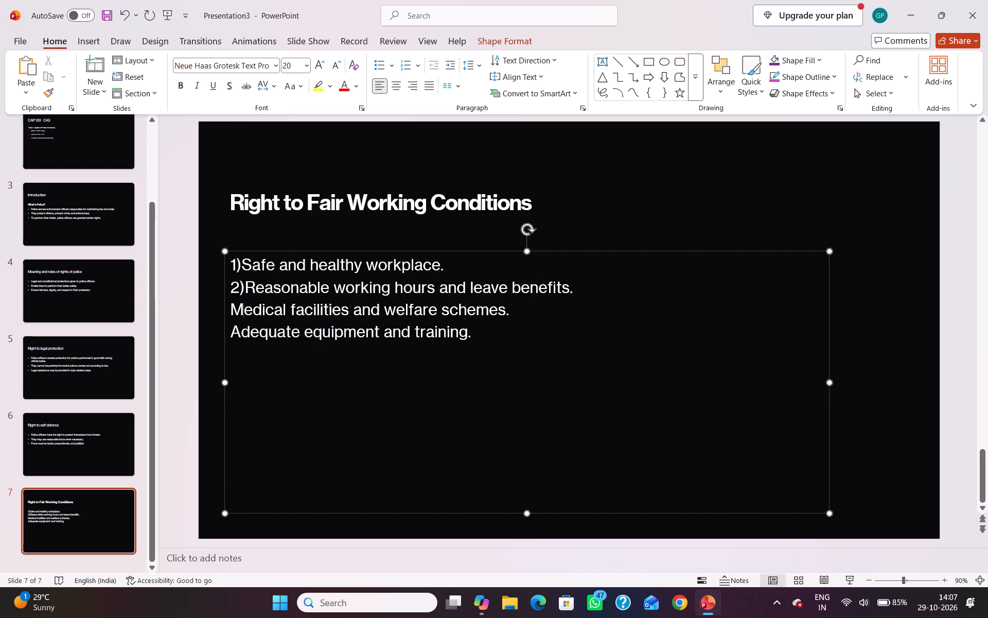
key(Up)
key(space)
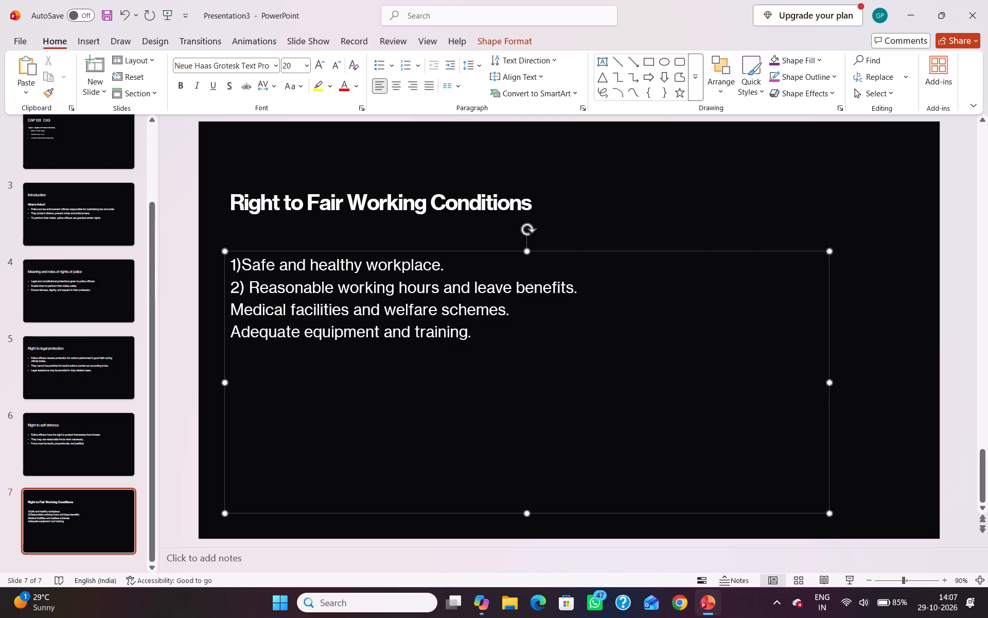
key(Up)
key(Left)
key(space)
Prefix slide 7's last two body lines with "3) " and "4) ".
key(Down)
key(Down)
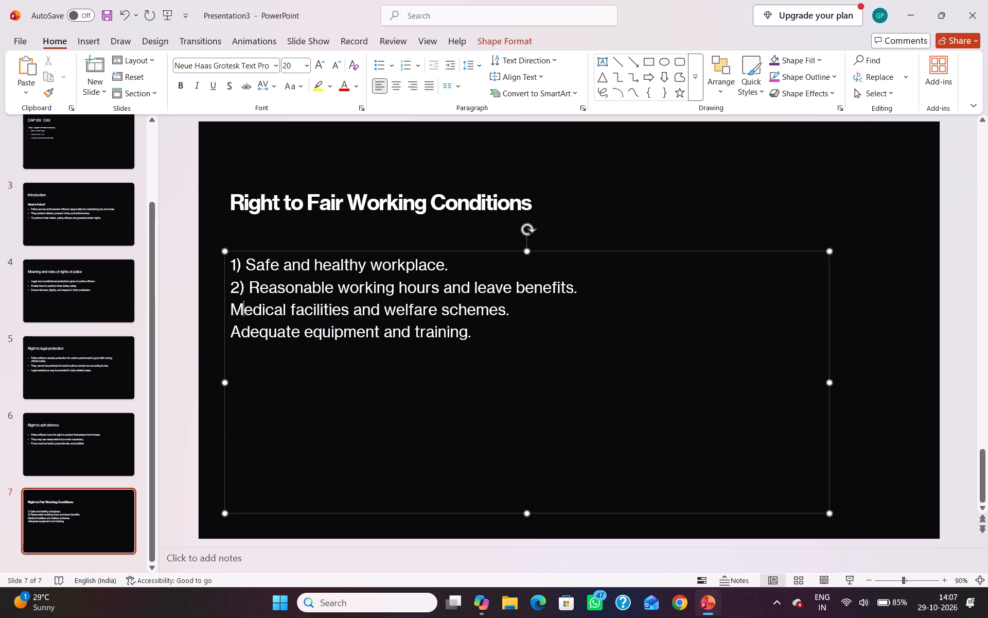
key(Left)
key(3)
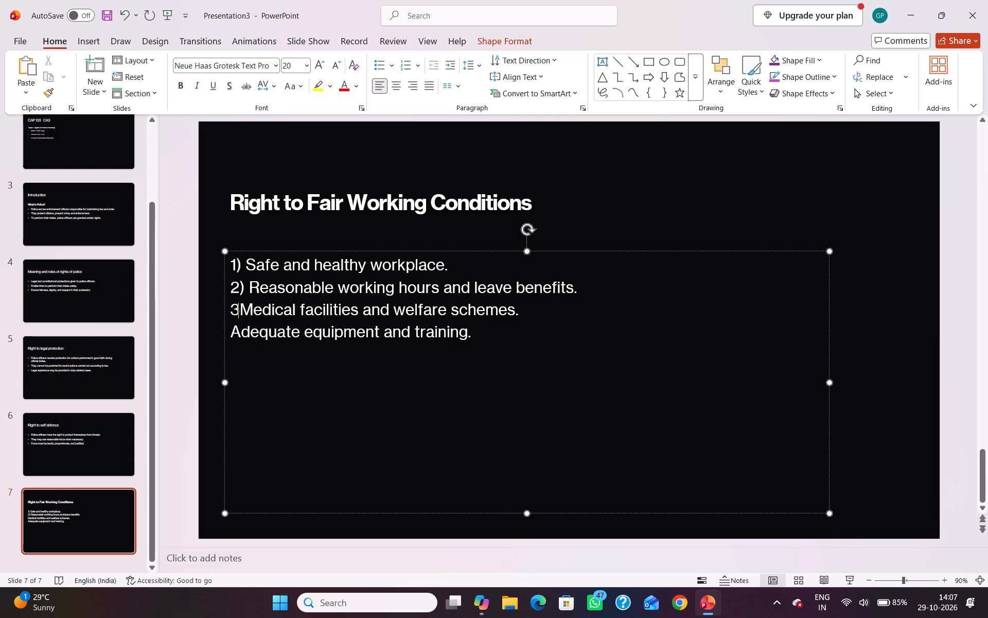
key(ctrl+0)
key(space)
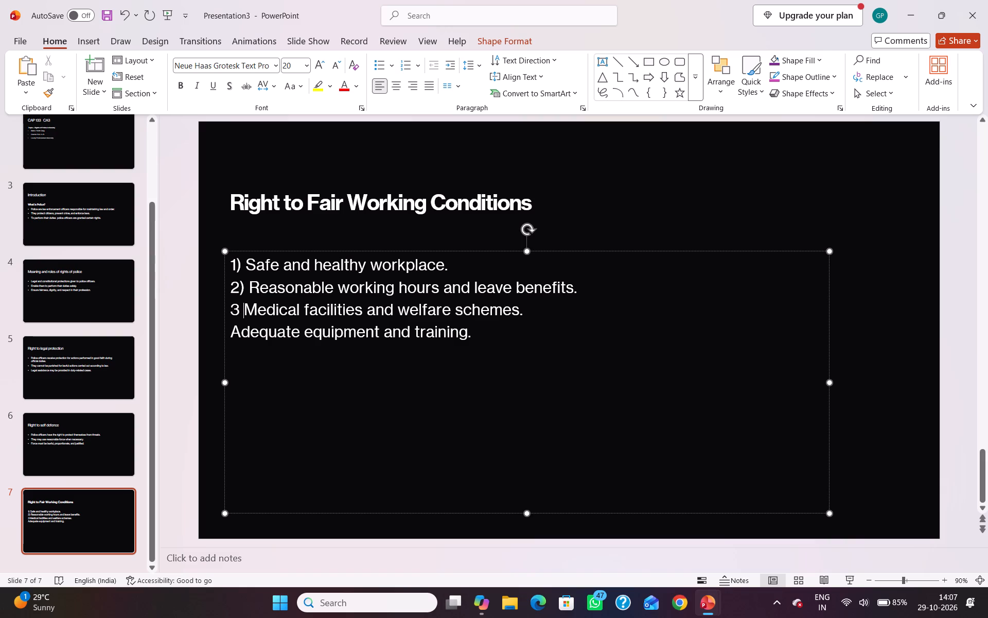
key(BackSpace)
key(ctrl+0)
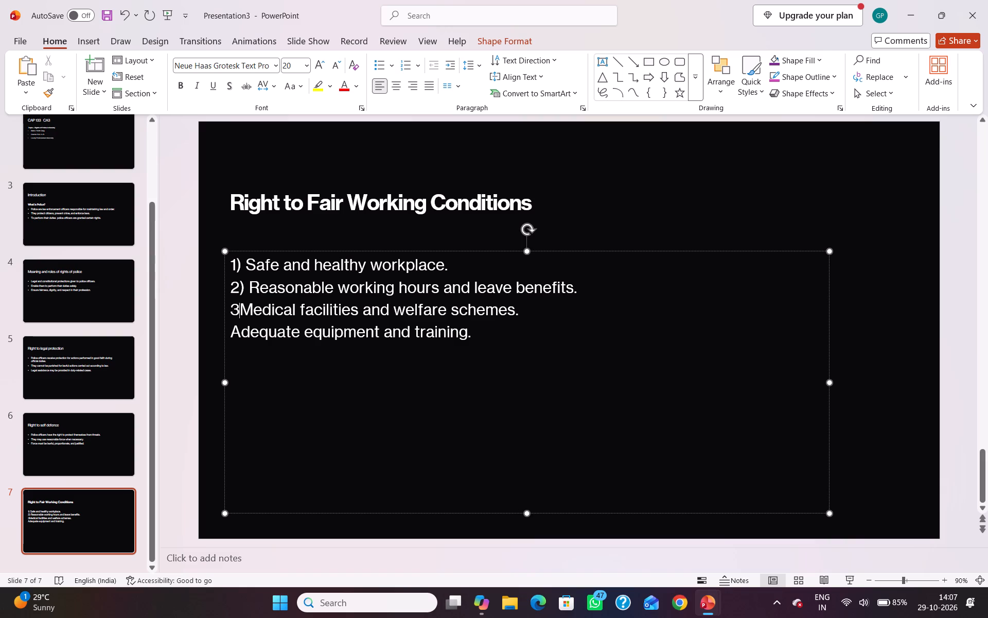
key(space)
key(Down)
key(Left)
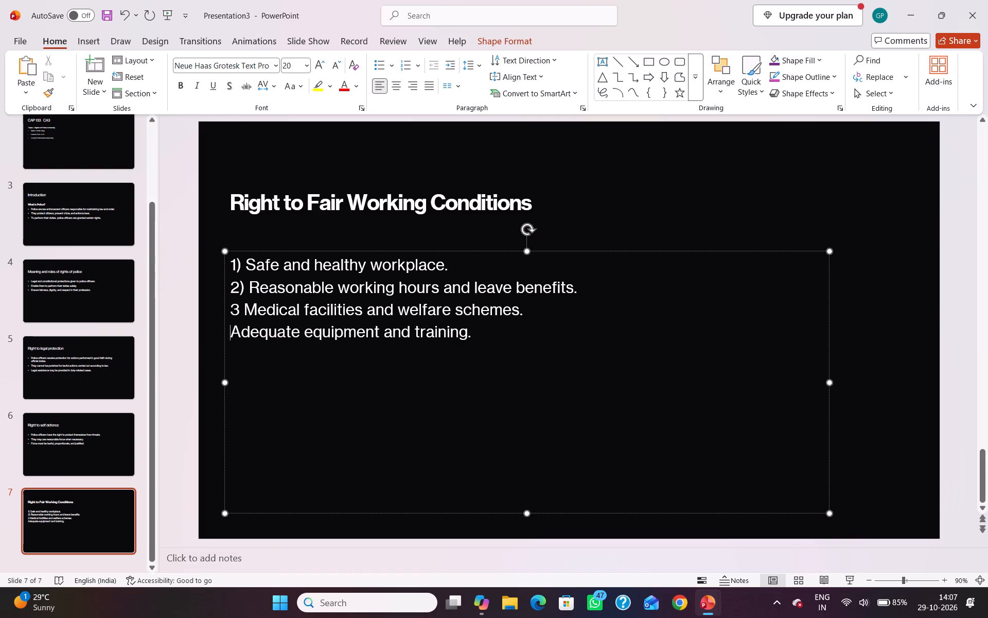
key(4)
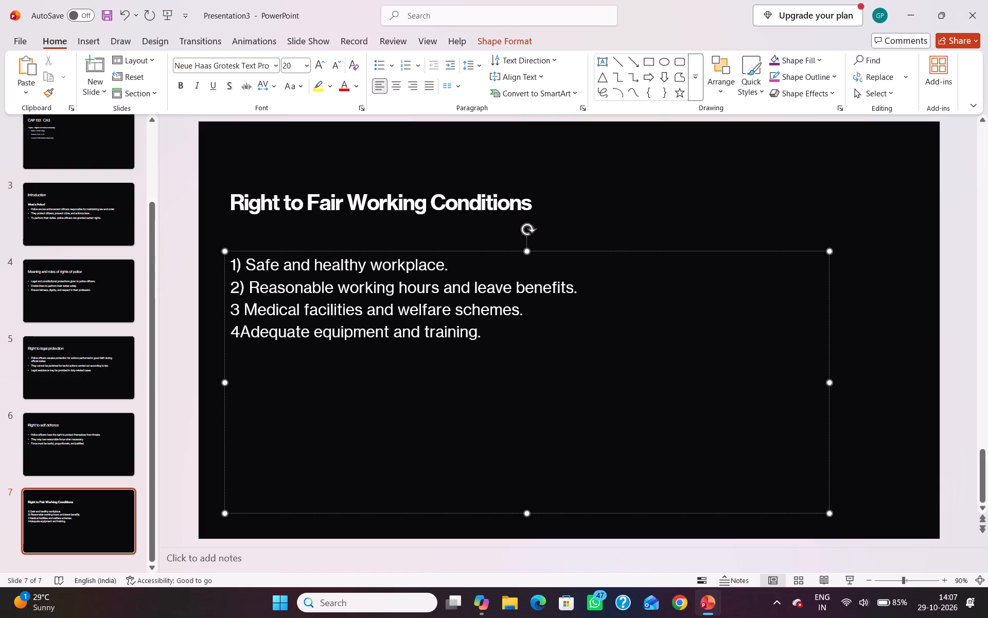
key(ctrl+0)
key(space)
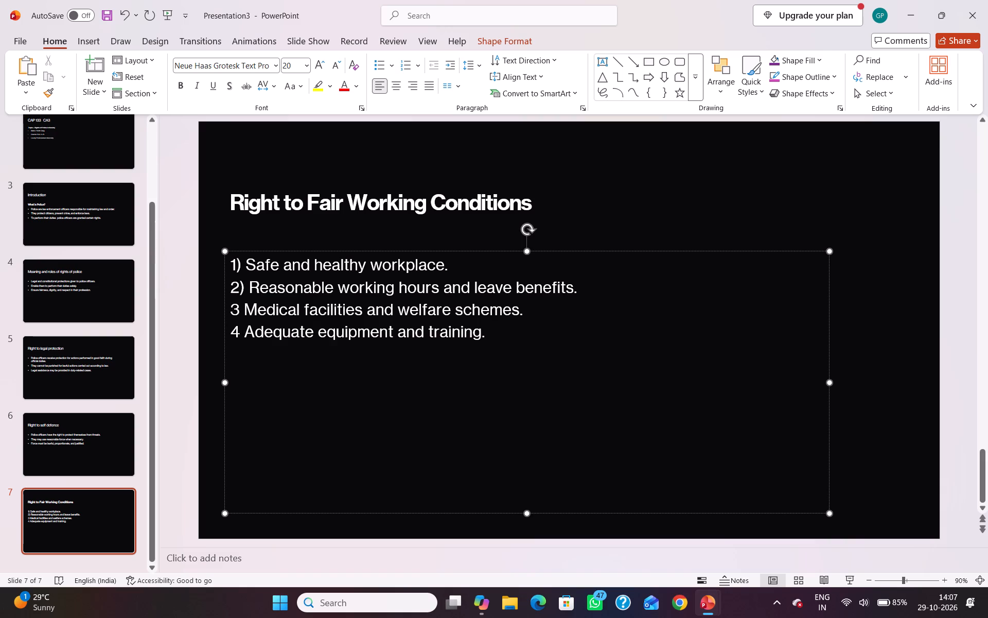
key(BackSpace)
key(shift+parenright)
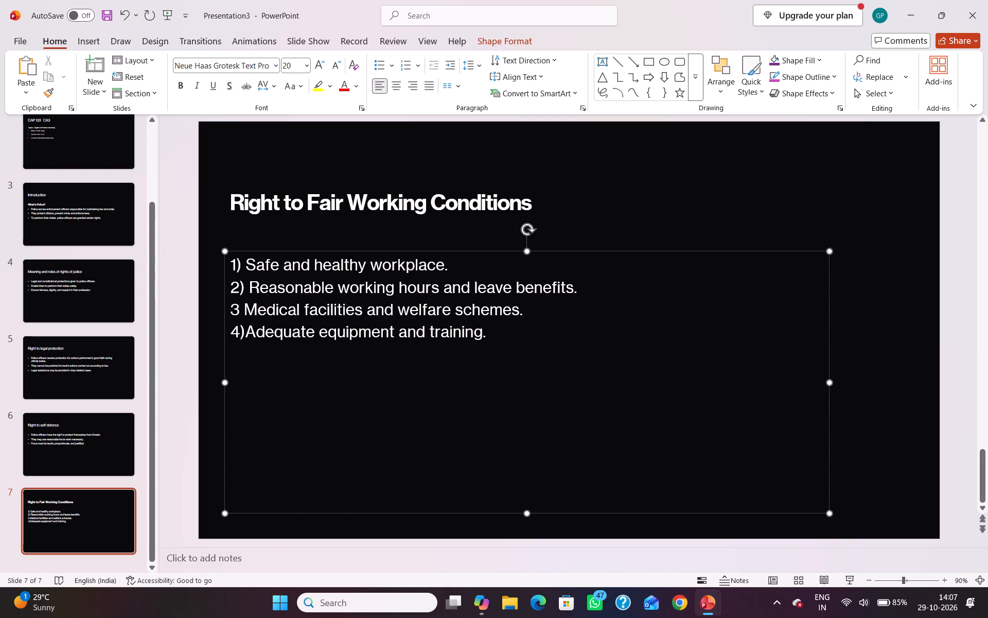
key(Up)
key(Left)
key(shift+parenright)
key(Down)
key(space)
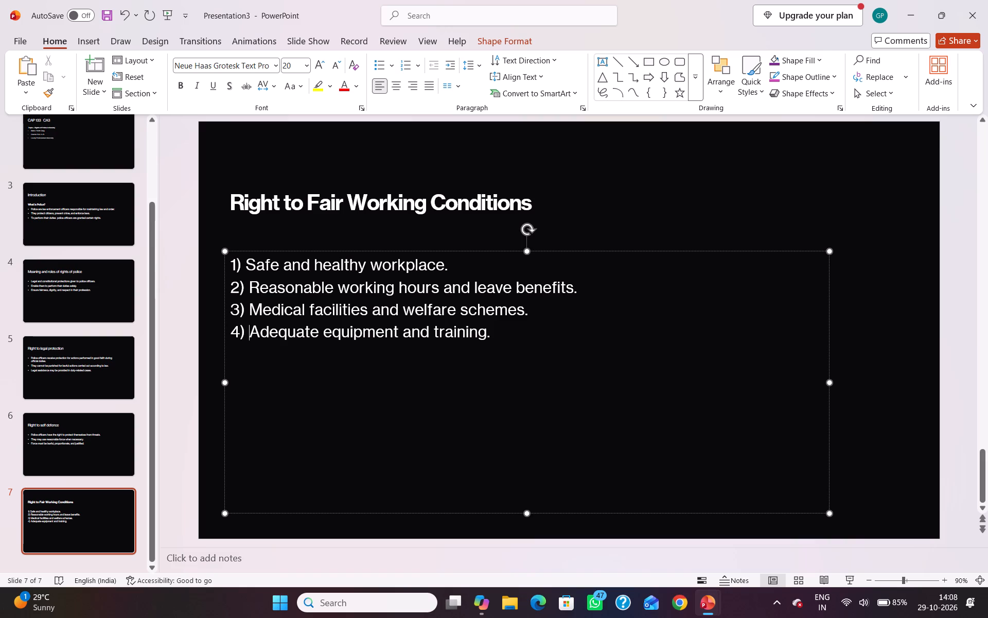
Add a new slide 8 after slide 7 and begin its title with "Right to".
key(ctrl+m)
click(287, 229)
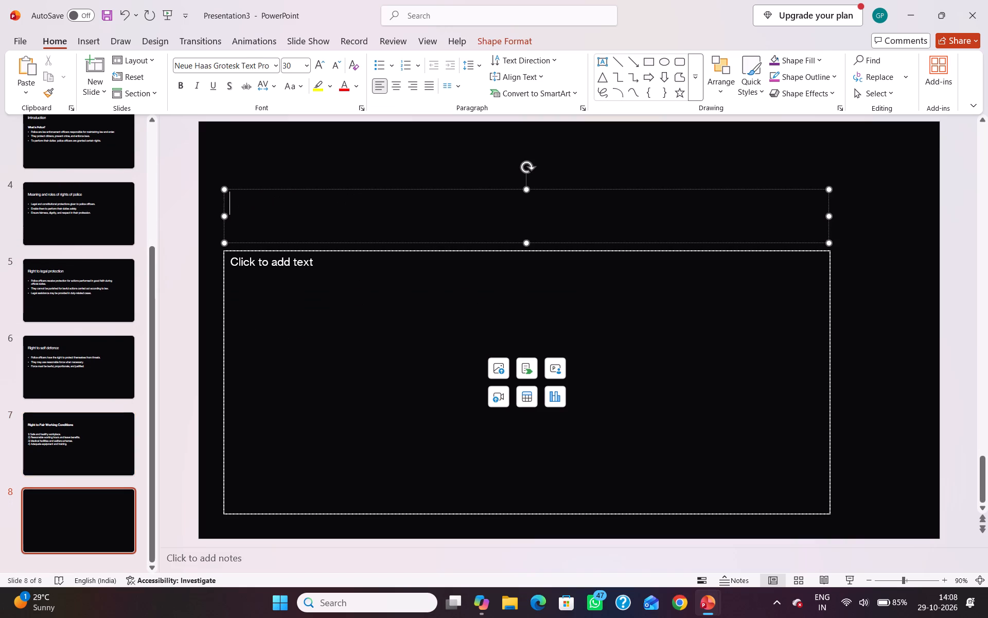
scroll(287, 229, down, 2)
text(ight to)
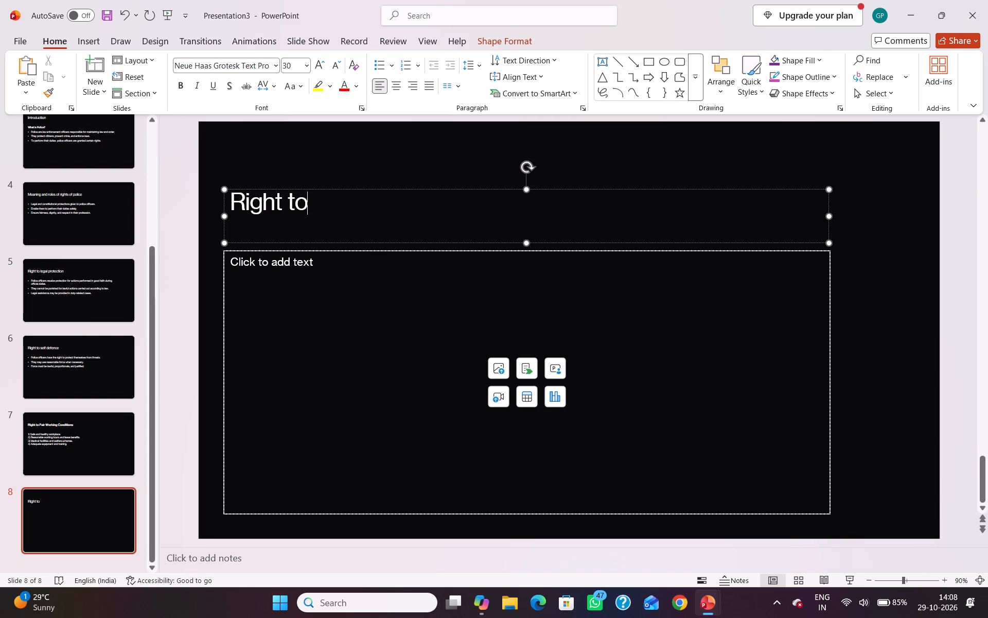
scroll(322, 201, down, 2)
click(457, 232)
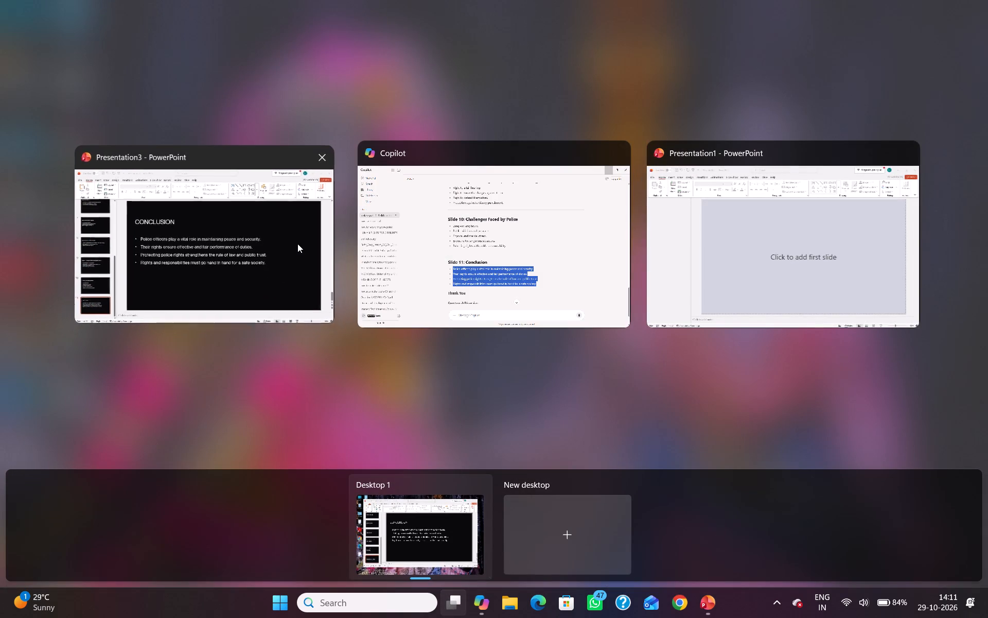
Resize slide 2's title box, raising its top edge and pulling its left edge inward so "CAP 133 CA3" sits near the slide's top centre.
scroll(478, 201, up, 7)
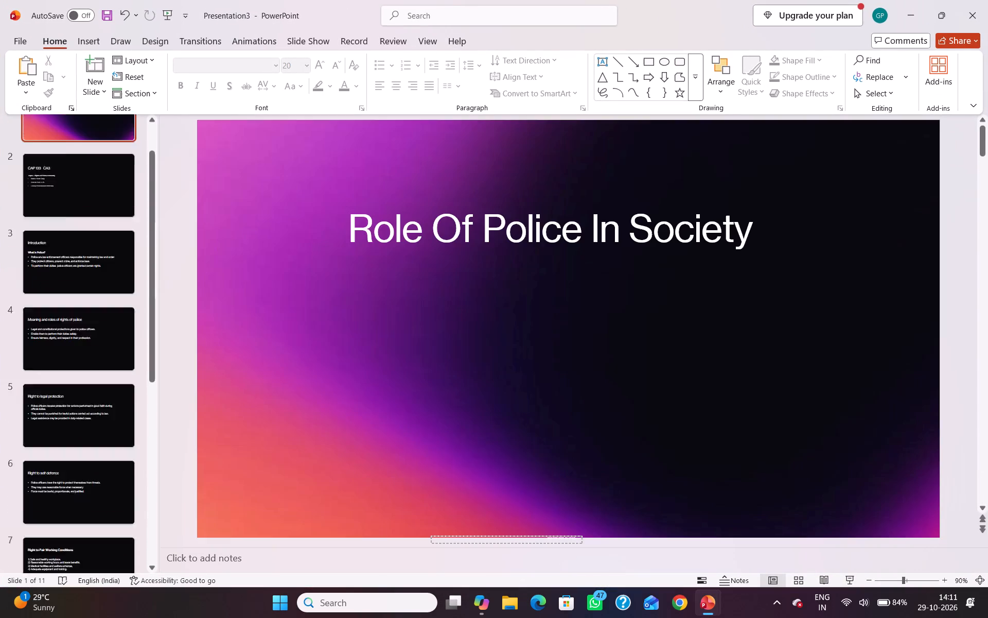
scroll(478, 201, down, 1)
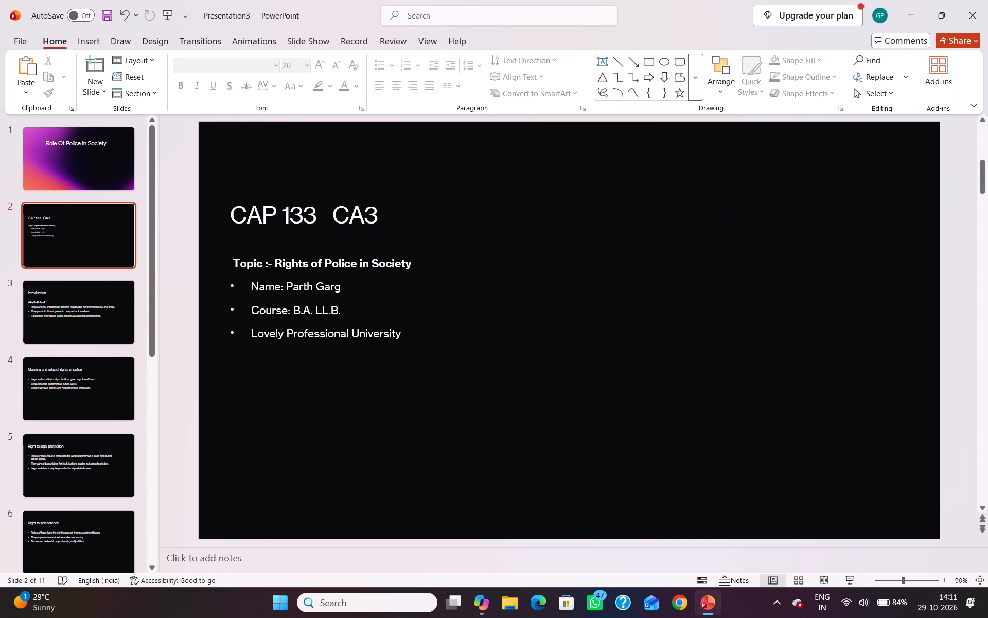
click(384, 214)
drag(384, 214, 359, 208)
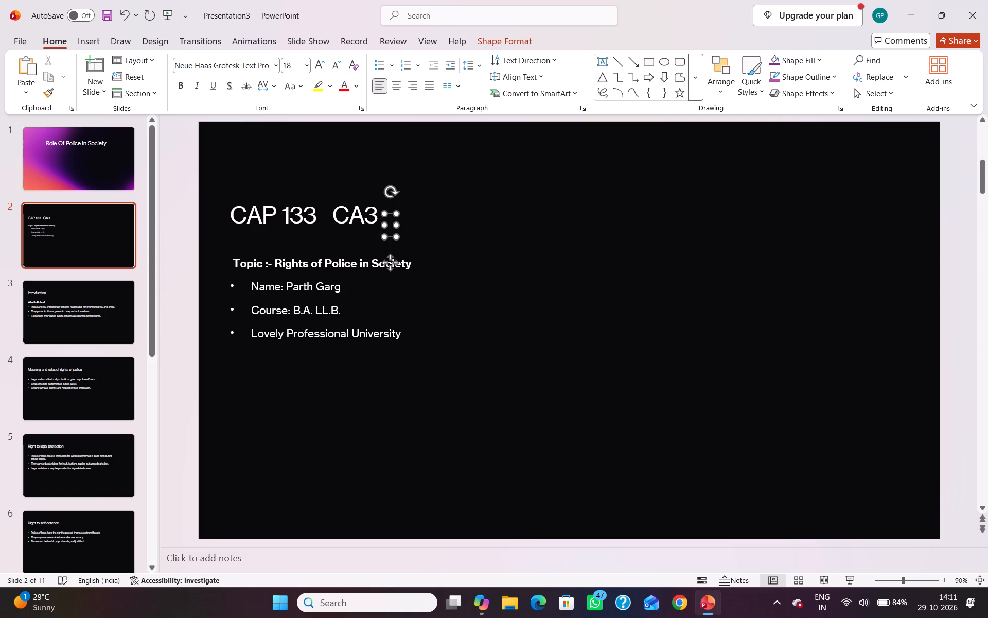
drag(359, 208, 278, 201)
click(278, 201)
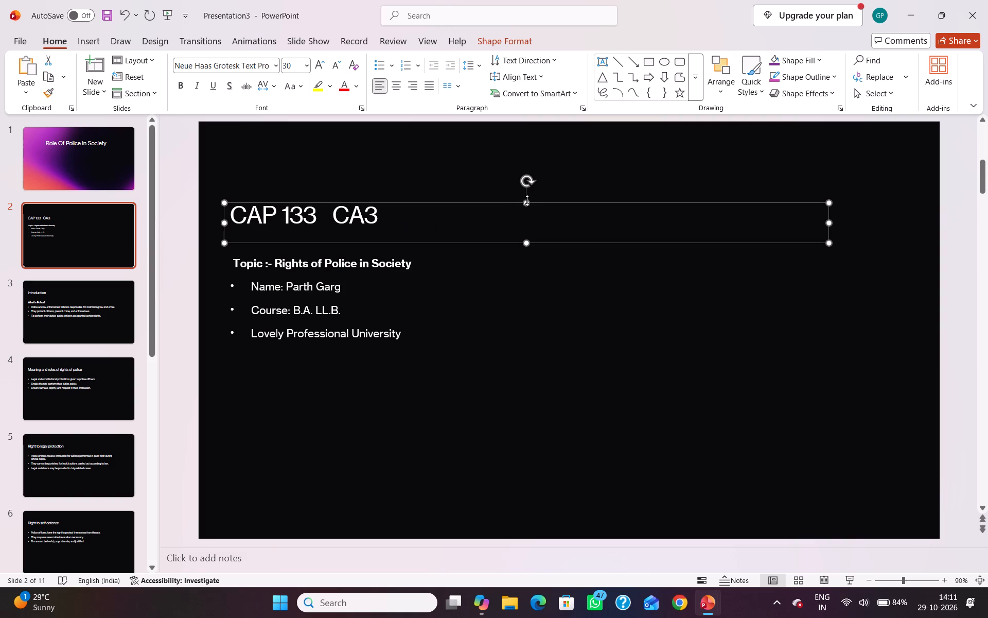
drag(525, 199, 520, 137)
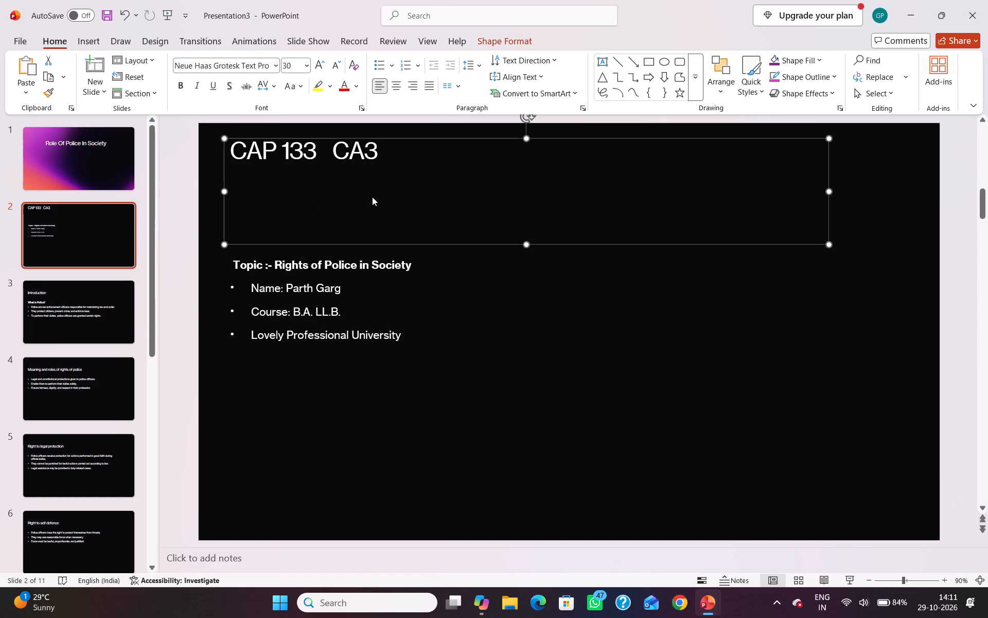
drag(222, 191, 384, 197)
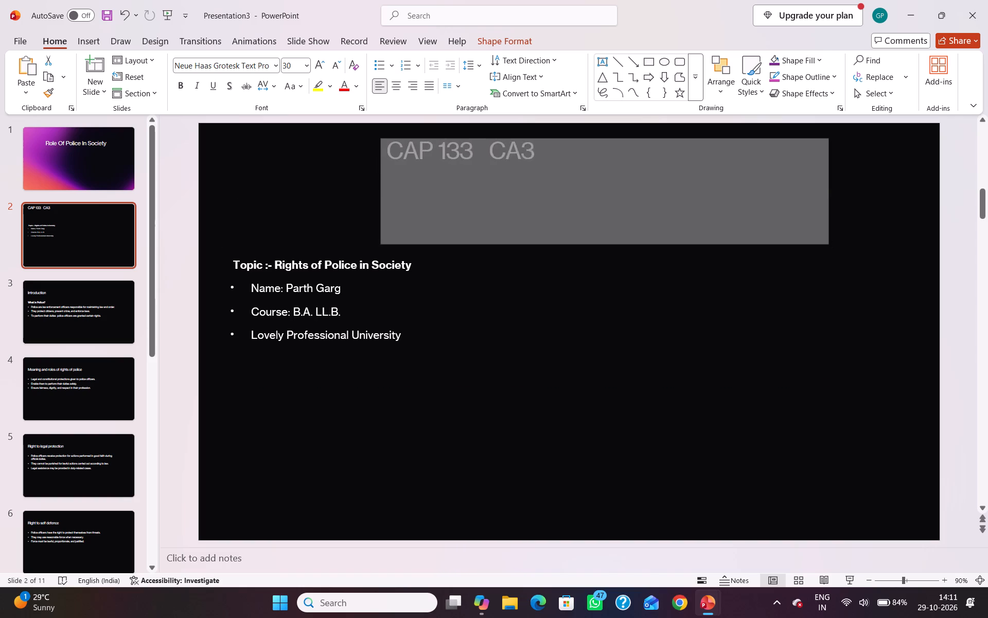
drag(384, 197, 427, 186)
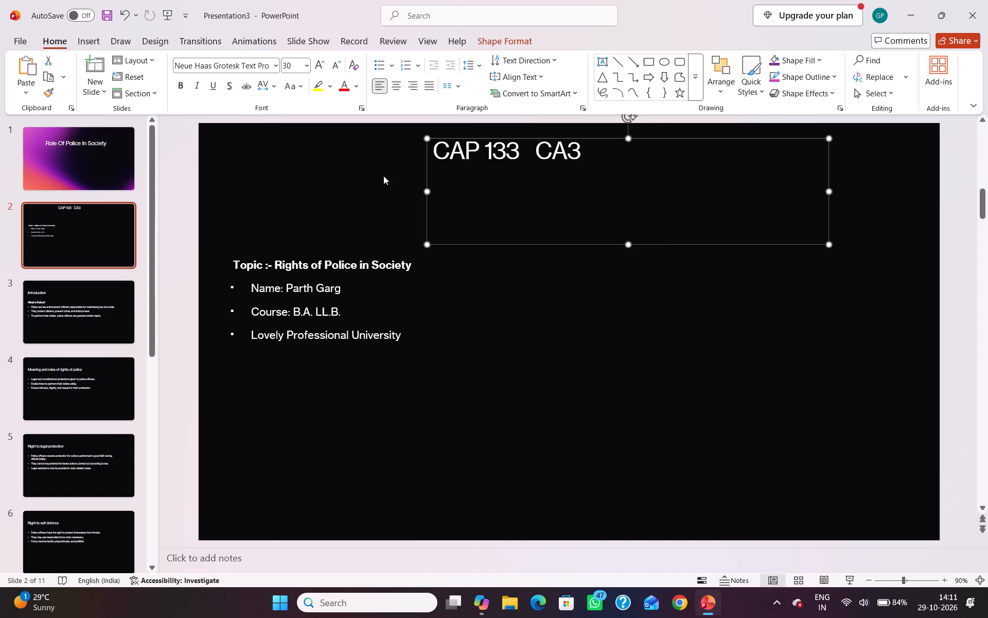
drag(426, 193, 438, 193)
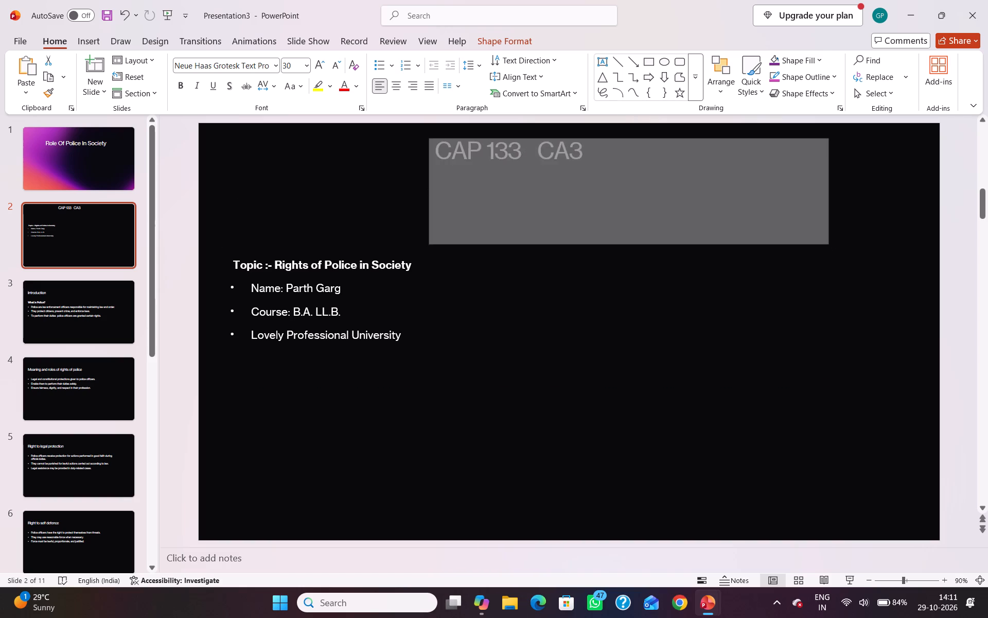
drag(438, 193, 445, 193)
Increase the font size of slide 2's title "CAP 133 CA3" to 36.
click(605, 147)
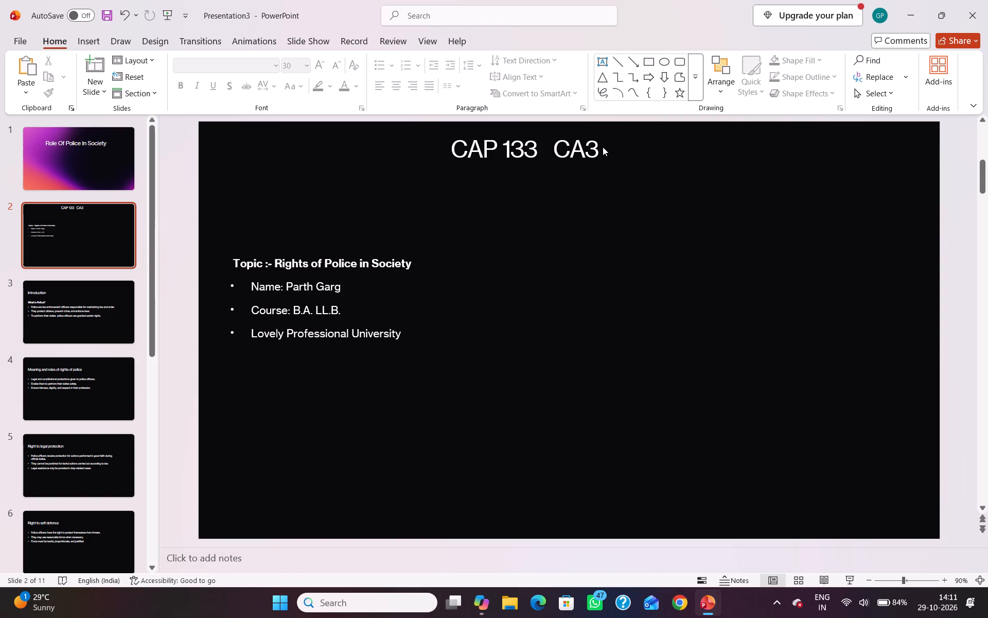
click(601, 148)
click(594, 147)
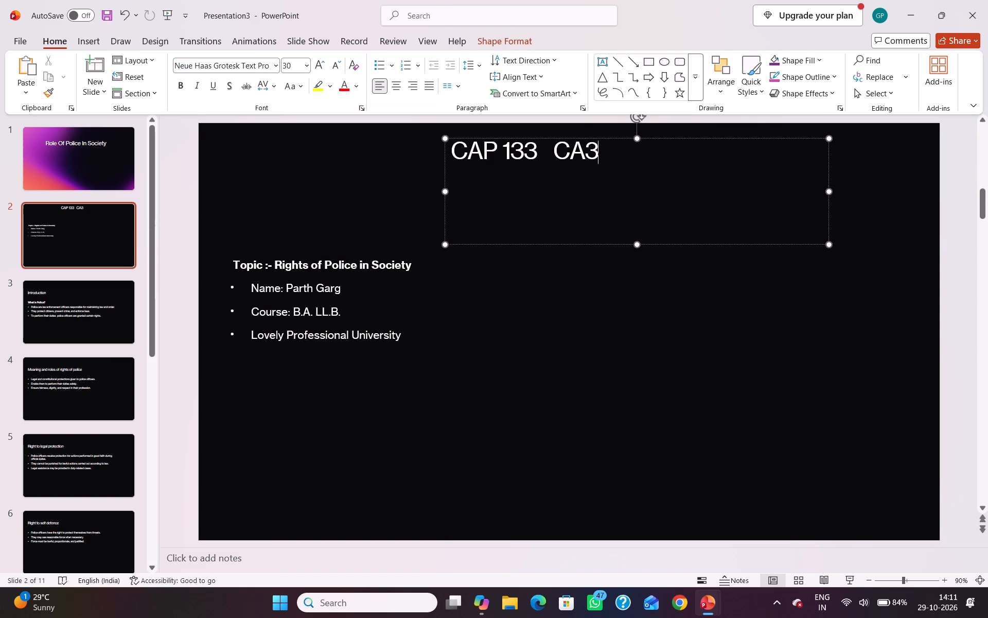
key(shift+Left)
key(shift+Left)
key(shift+Left)
key(shift+Left)
key(shift+Left)
key(shift+Left)
key(shift+Left)
key(shift+Left)
key(shift+Left)
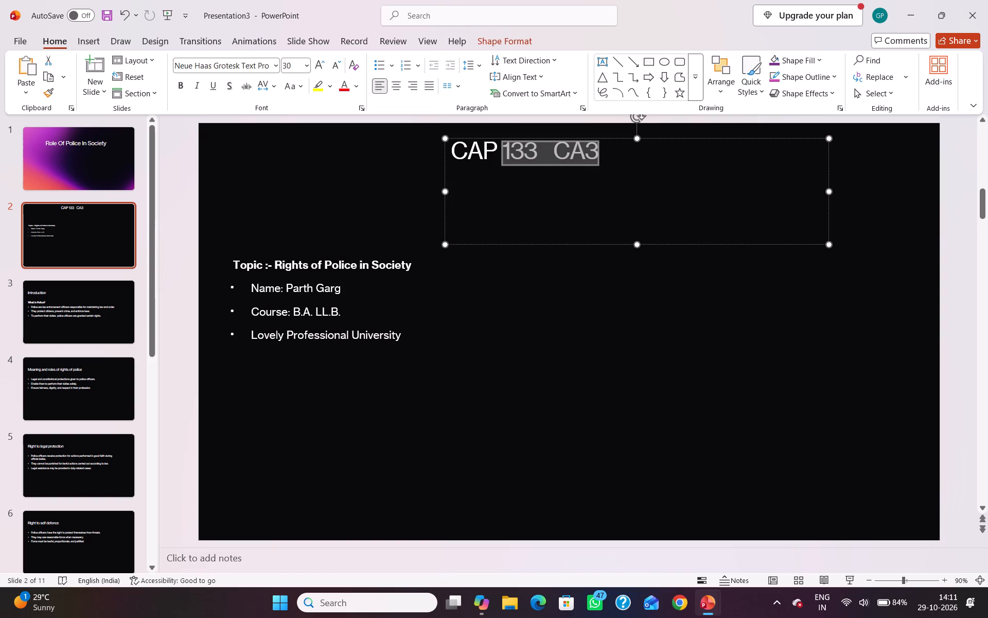
key(shift+Left)
key(shift+Left)
key(shift+Left)
key(shift+Left)
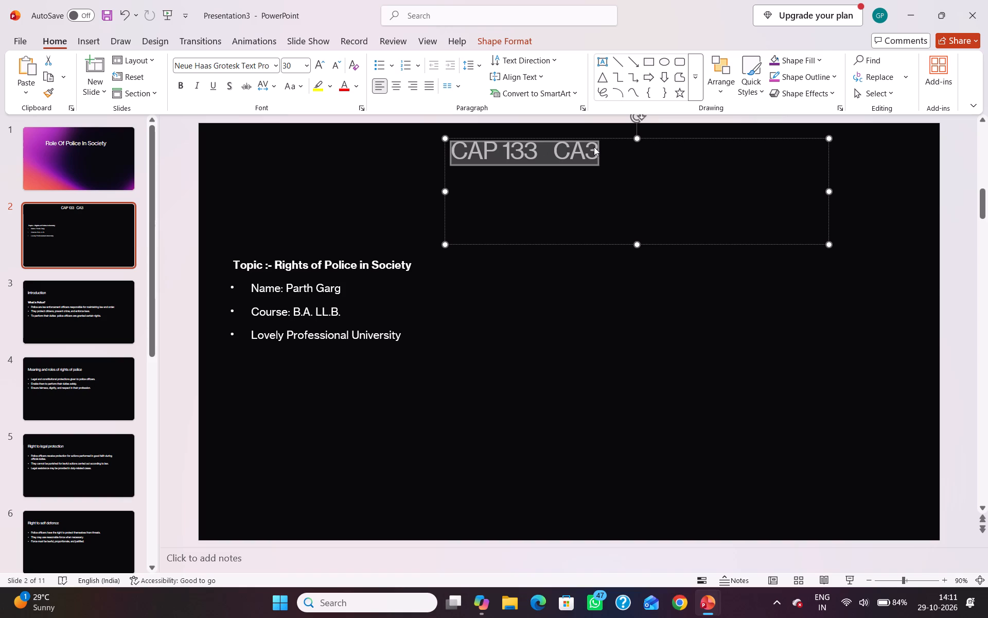
key(ctrl+shift+period)
key(ctrl+shift+period)
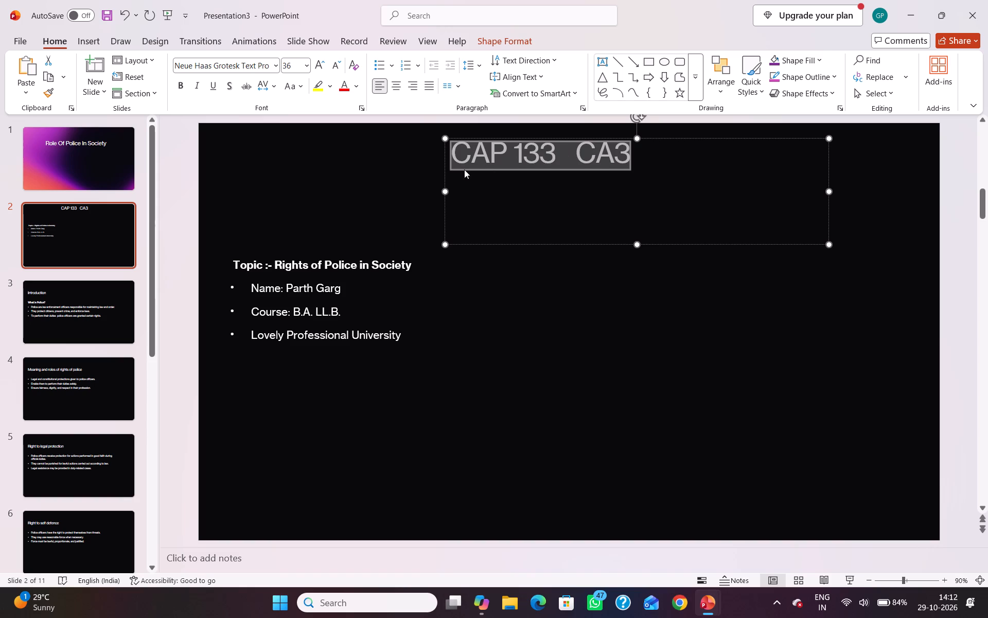
click(395, 193)
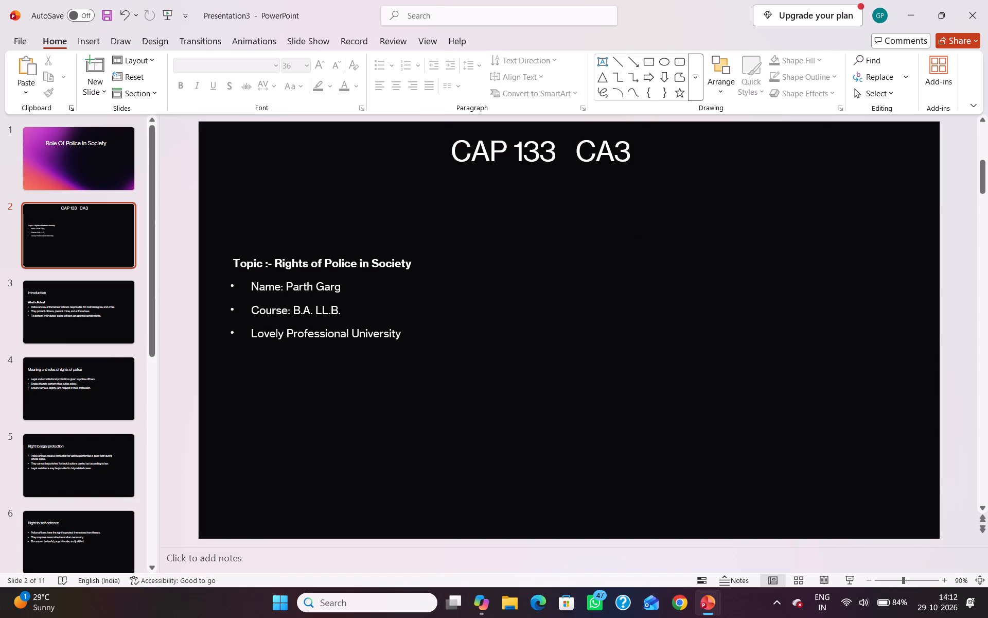
Set the font size of slide 2's topic line and its three bullet lines to 20.
drag(409, 333, 230, 258)
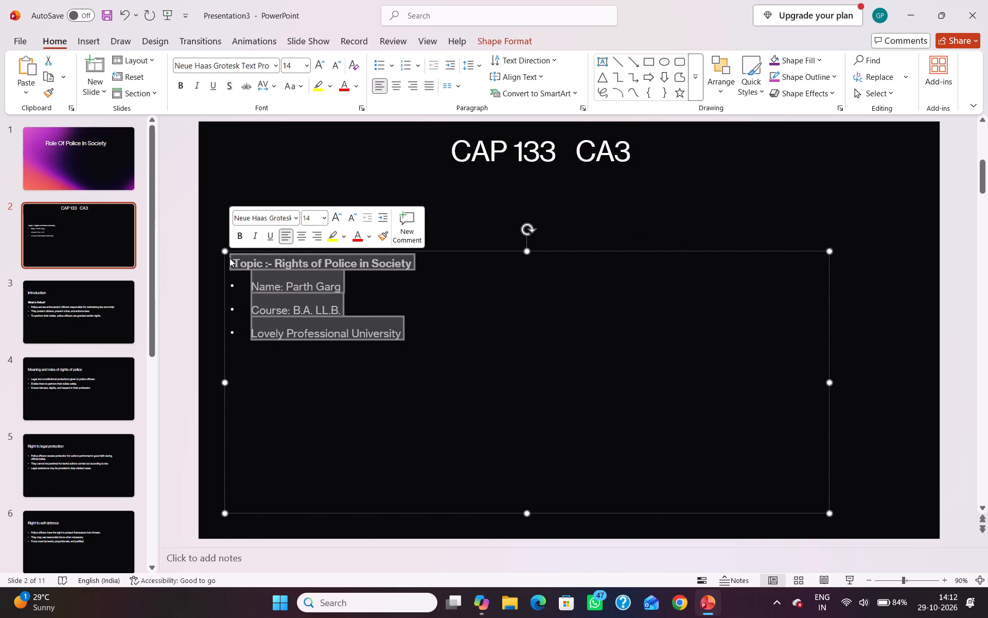
key(ctrl+shift+period)
key(ctrl+shift+period)
key(ctrl+shift+period)
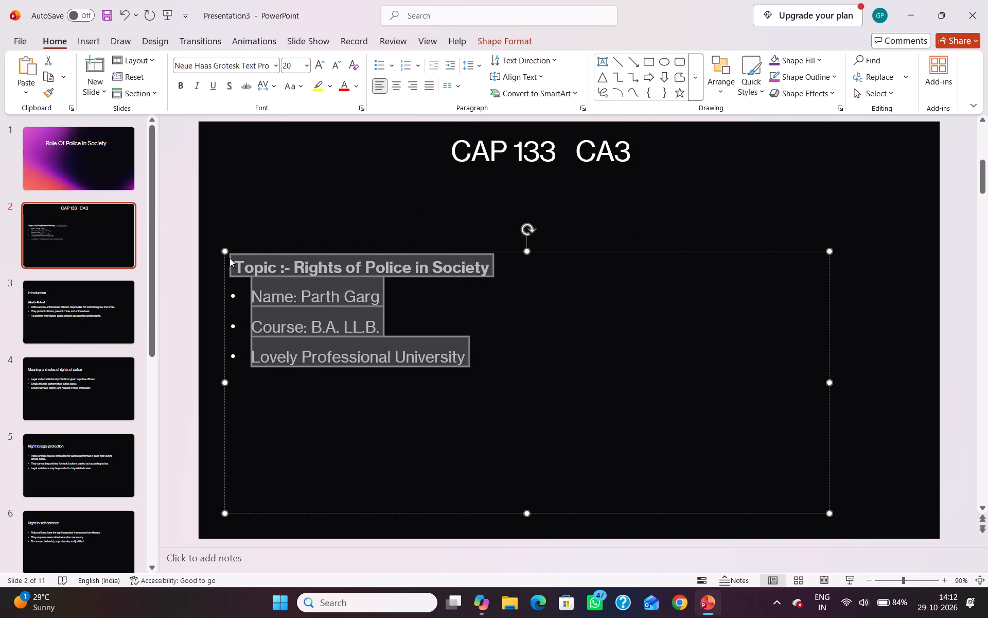
key(ctrl+shift+period)
key(ctrl+shift+comma)
click(268, 187)
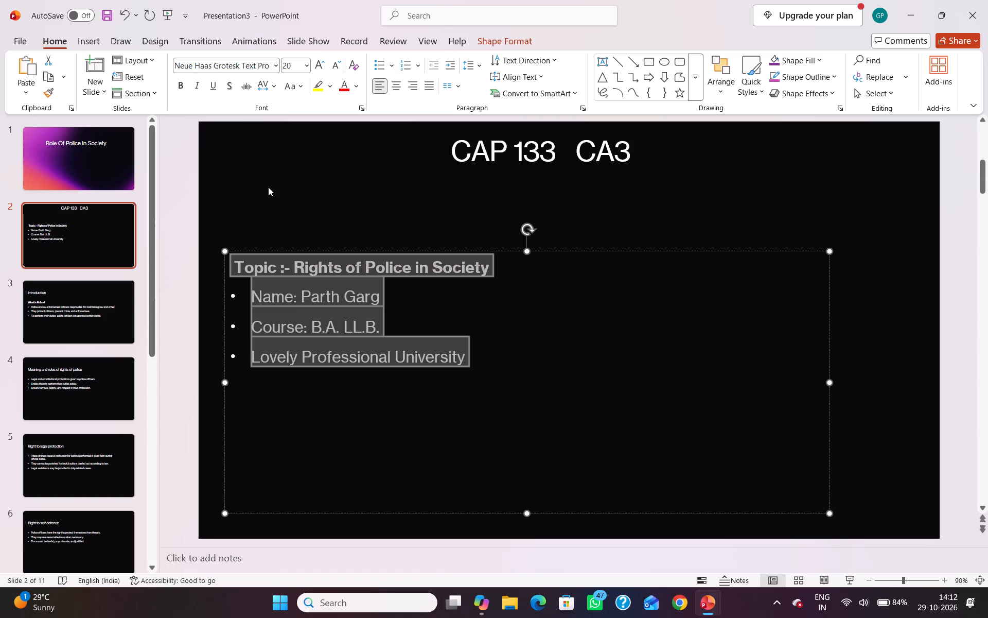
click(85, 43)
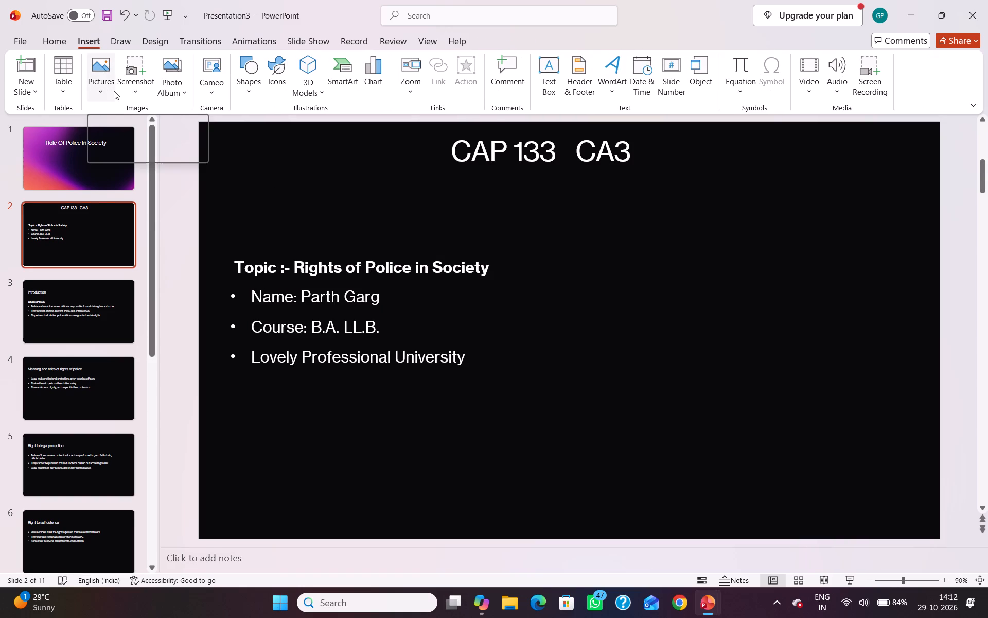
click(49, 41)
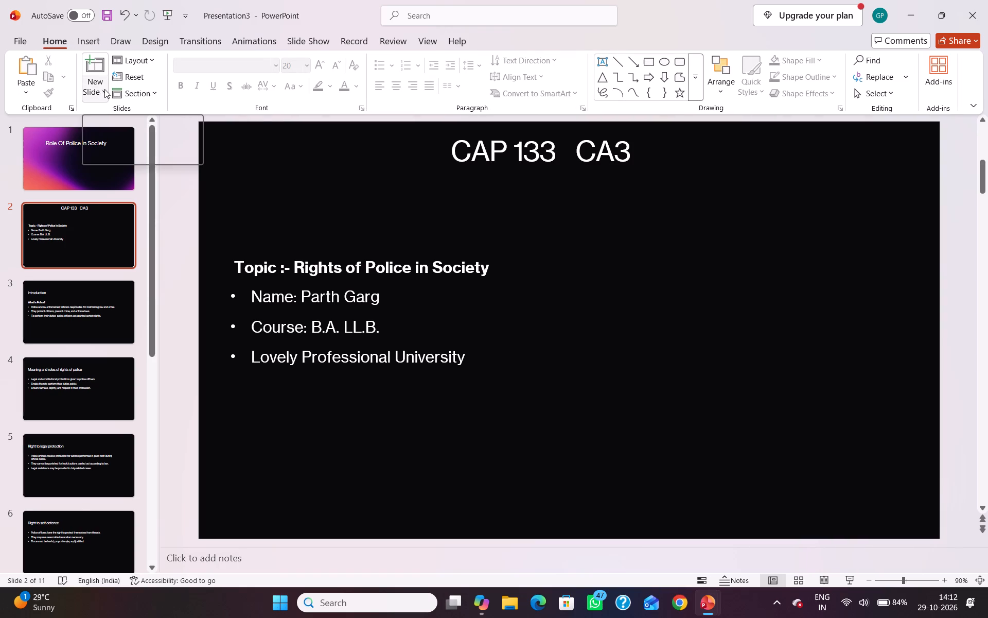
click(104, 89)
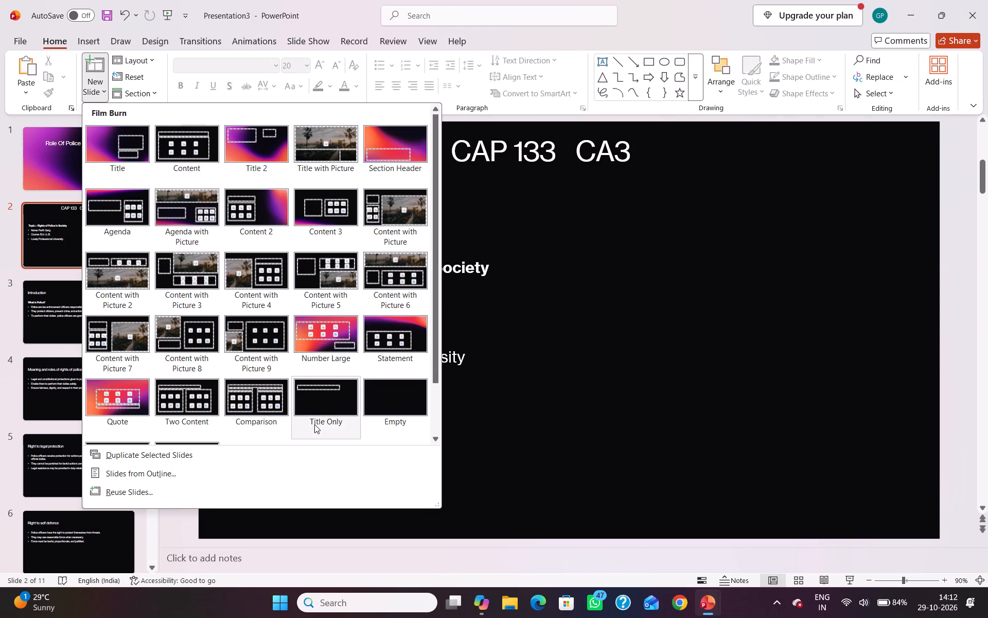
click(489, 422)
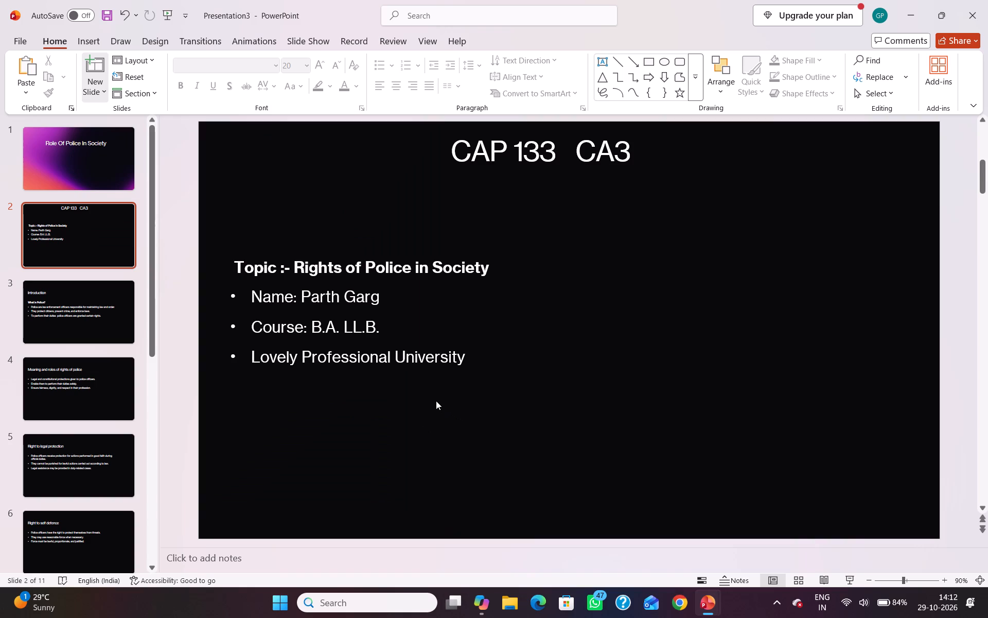
Look through the slides from the title to the conclusion to review their text and backgrounds, returning to slide 2.
click(160, 42)
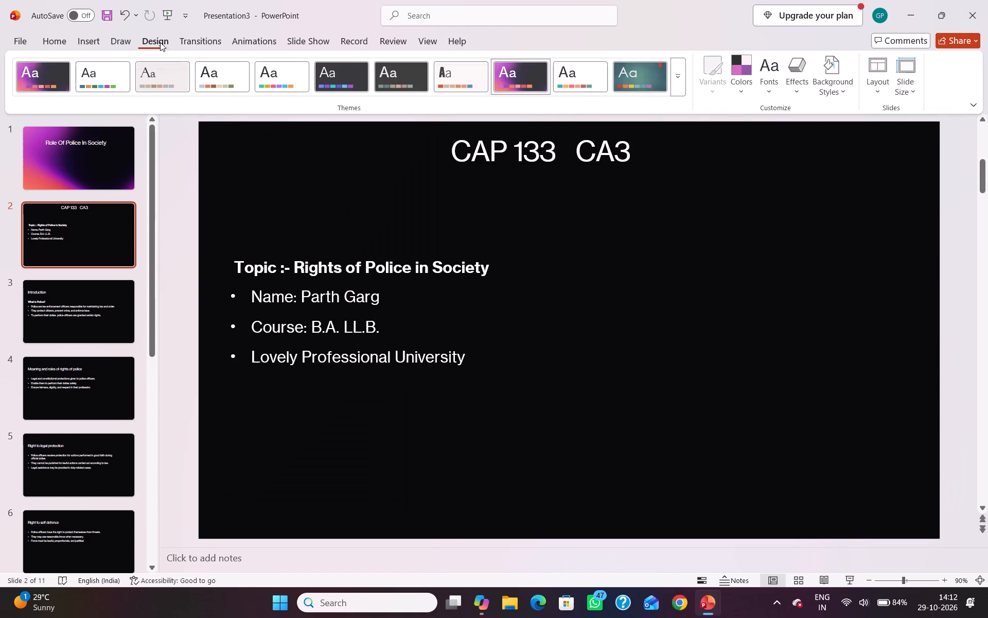
scroll(313, 236, down, 1)
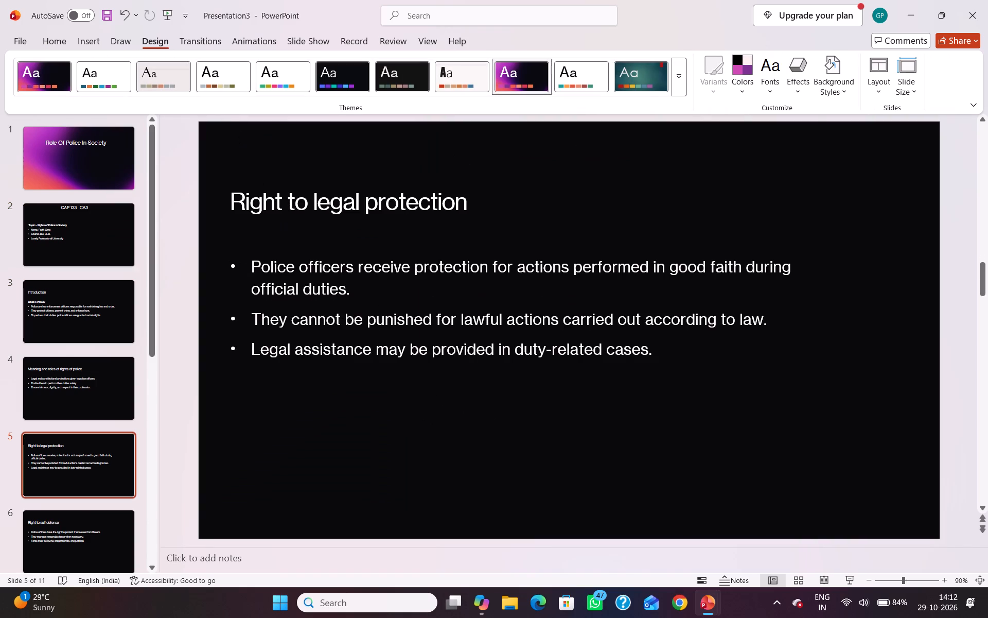
scroll(313, 236, up, 6)
scroll(313, 236, down, 2)
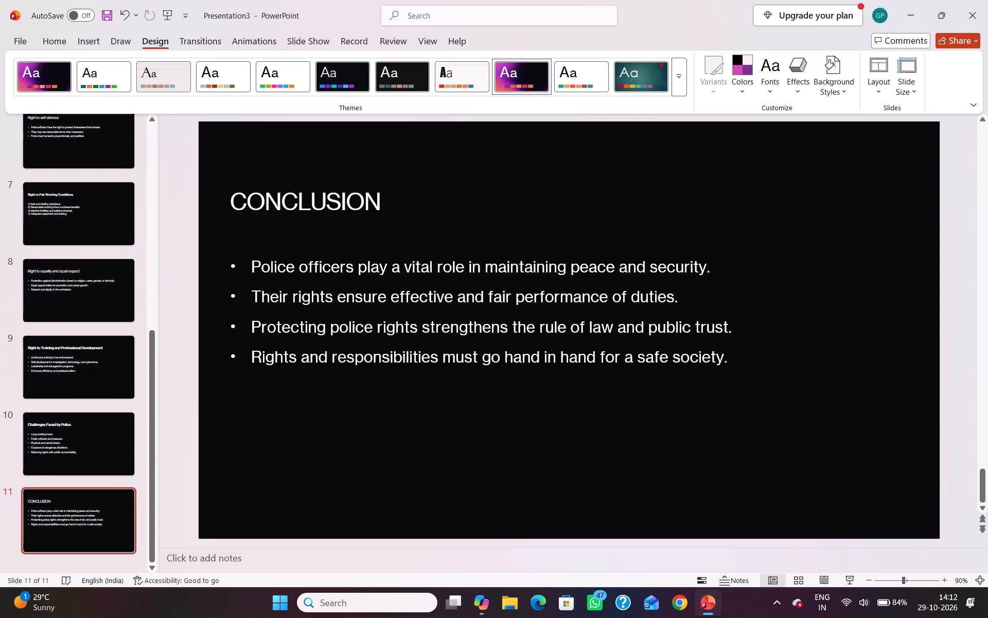
scroll(313, 236, down, 2)
scroll(313, 236, up, 1)
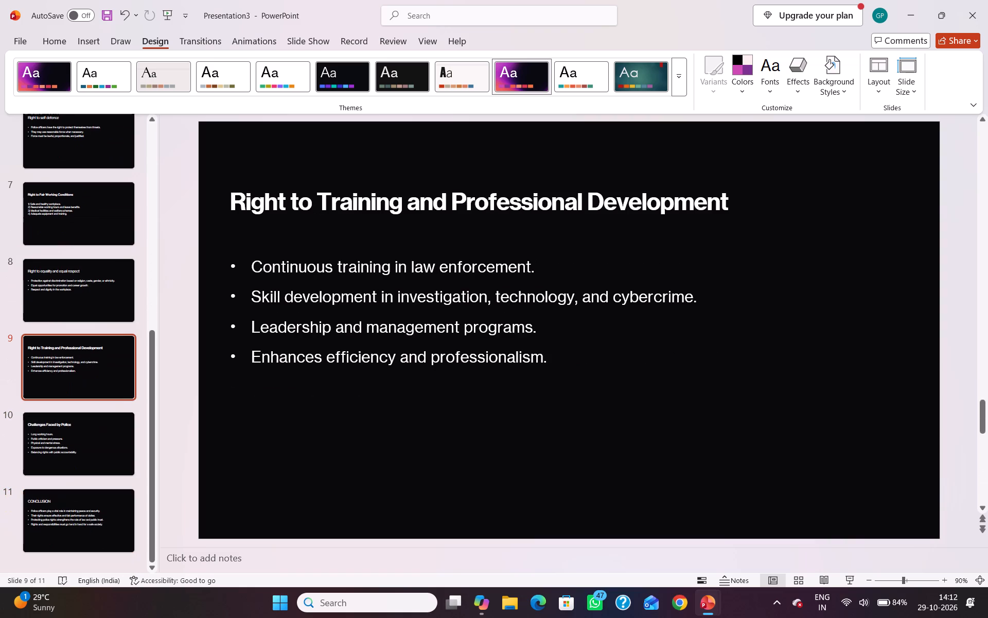
scroll(313, 236, up, 2)
scroll(313, 236, right, 1)
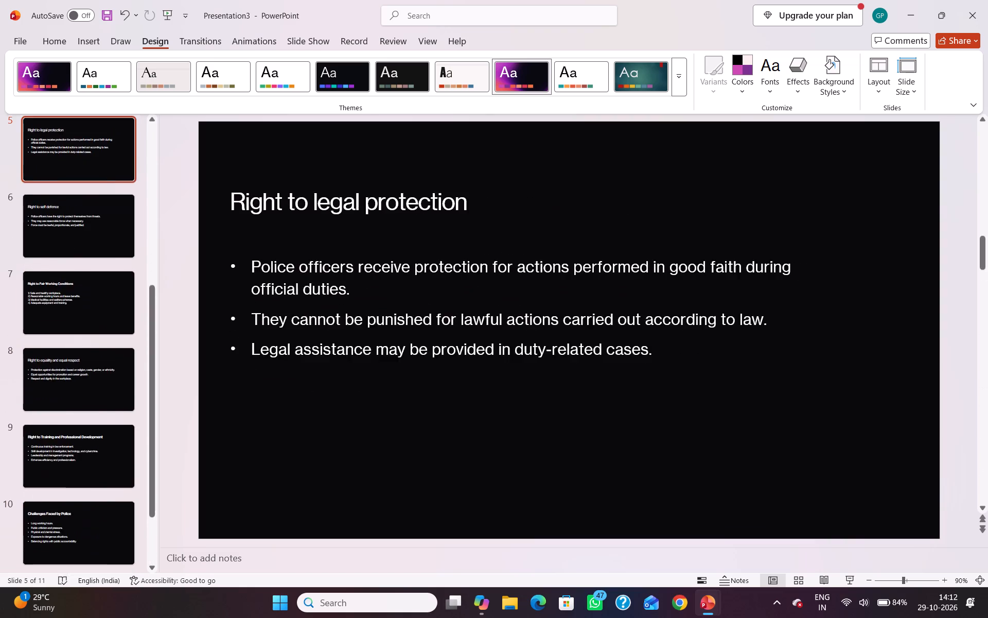
scroll(313, 236, right, 1)
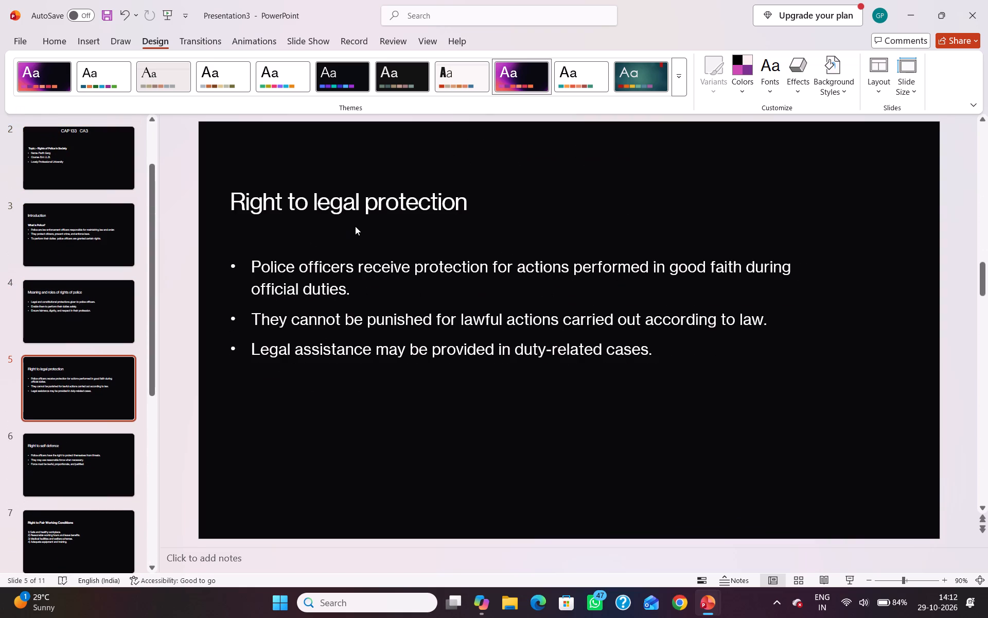
scroll(355, 226, up, 4)
scroll(355, 226, down, 1)
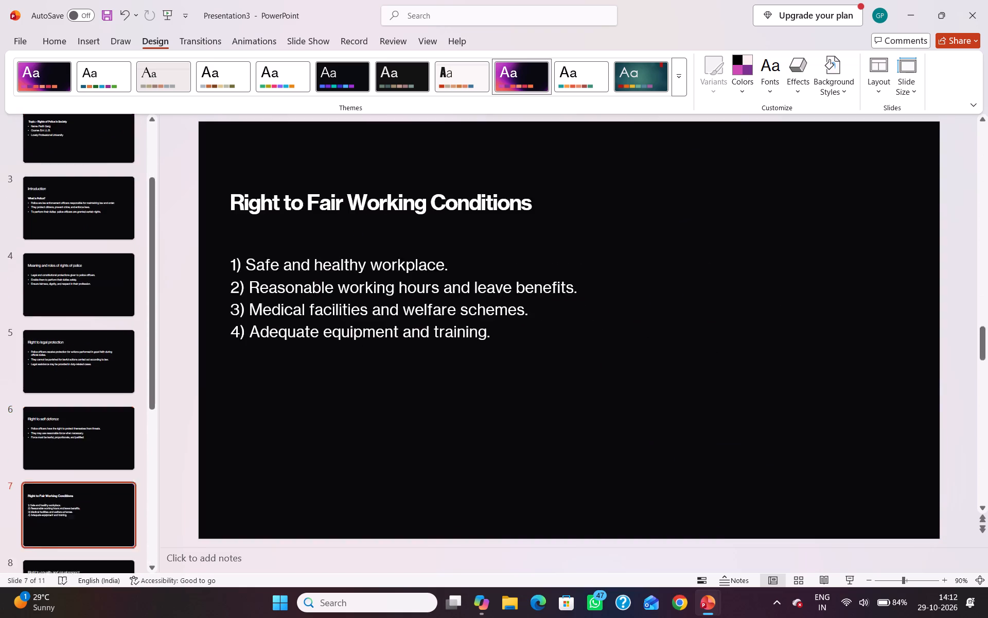
scroll(355, 226, down, 1)
scroll(355, 226, up, 4)
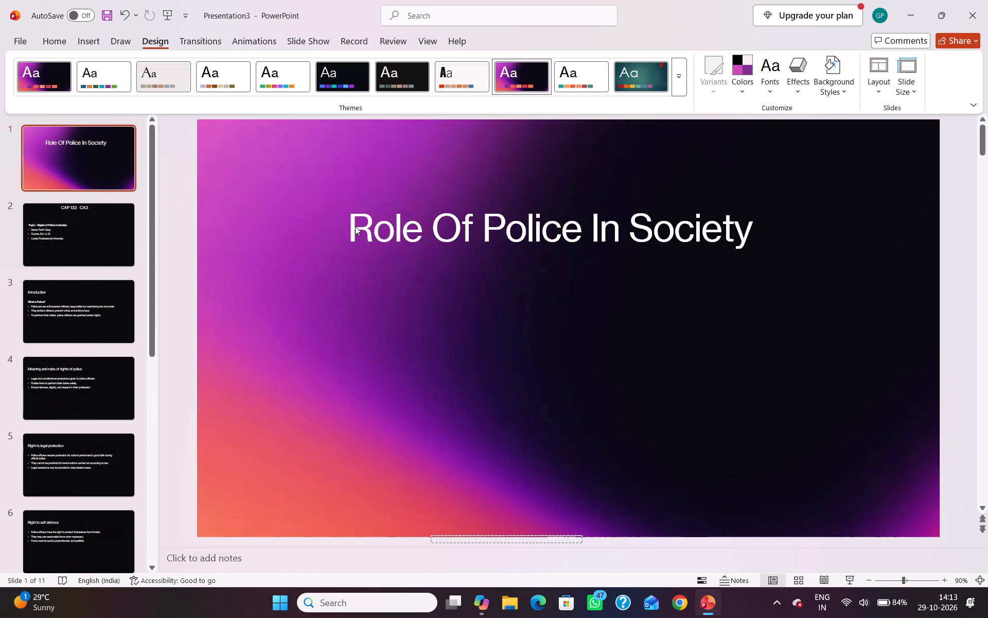
scroll(361, 216, down, 1)
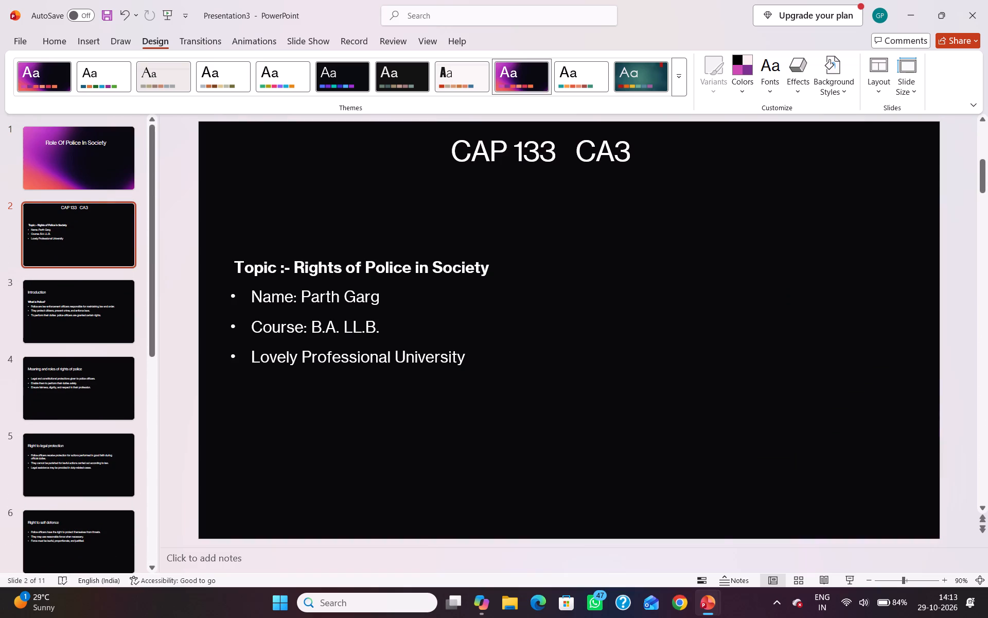
click(361, 216)
Open the background formatting for slide 2 and set its solid fill transparency to 1%.
click(837, 93)
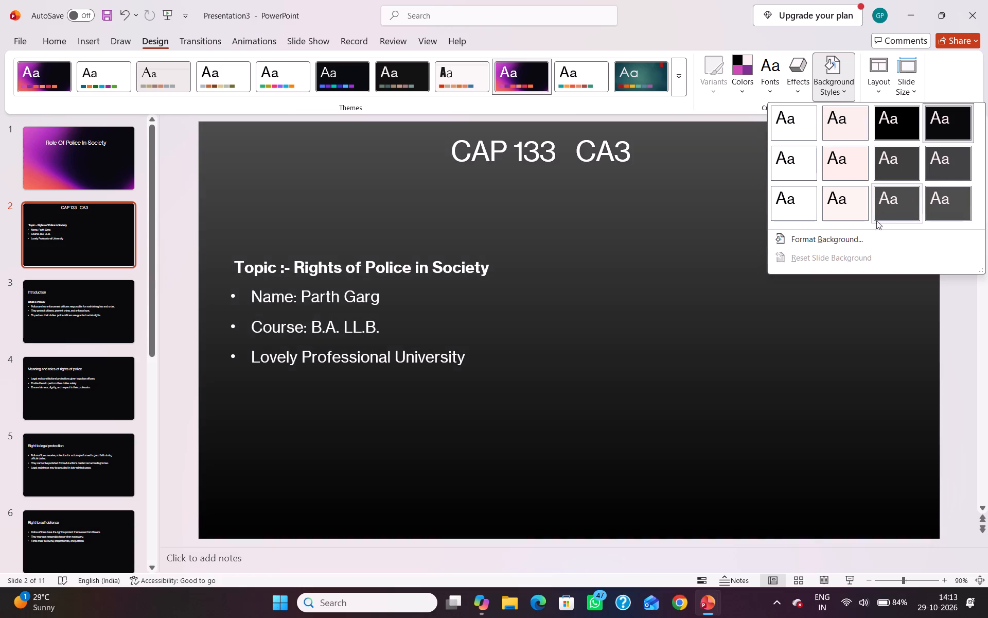
click(856, 238)
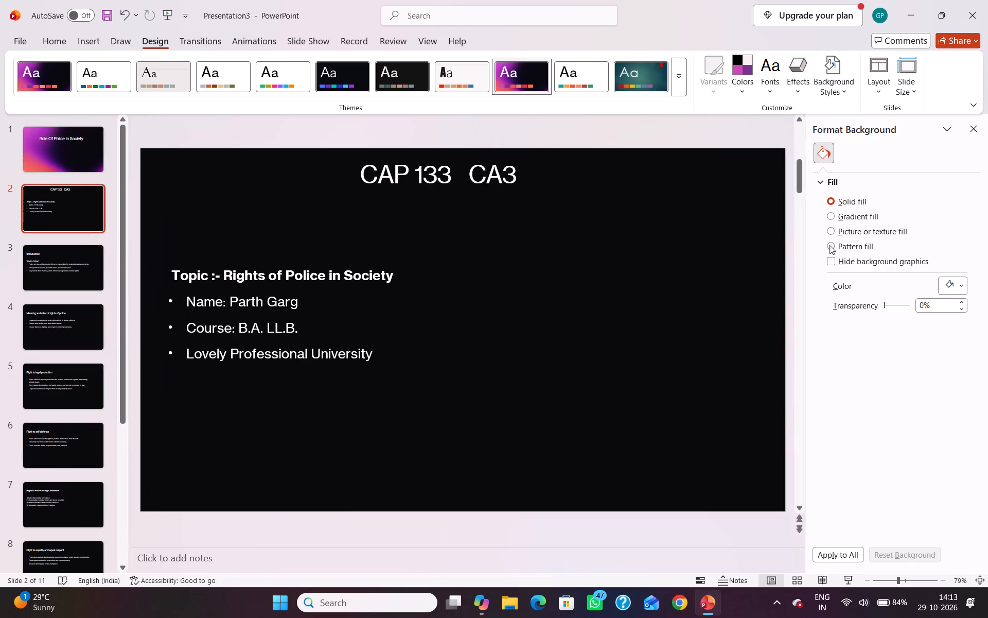
click(890, 301)
drag(896, 305, 957, 286)
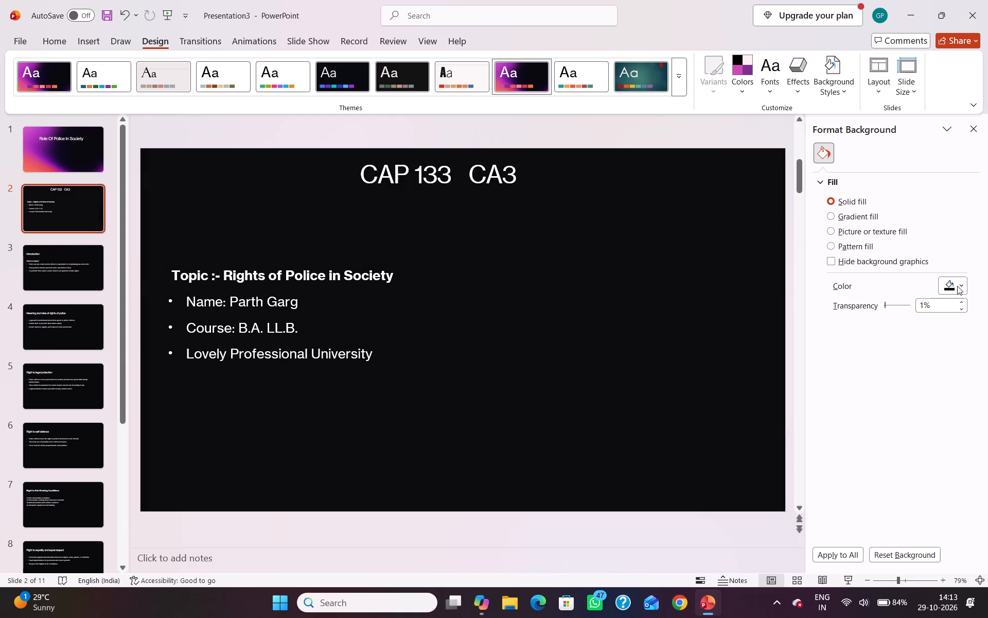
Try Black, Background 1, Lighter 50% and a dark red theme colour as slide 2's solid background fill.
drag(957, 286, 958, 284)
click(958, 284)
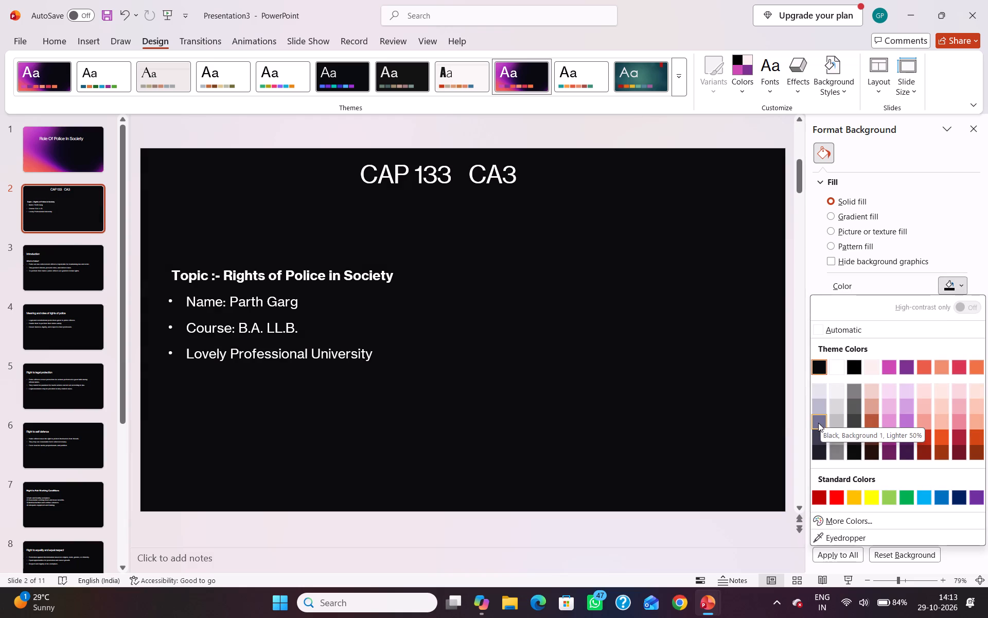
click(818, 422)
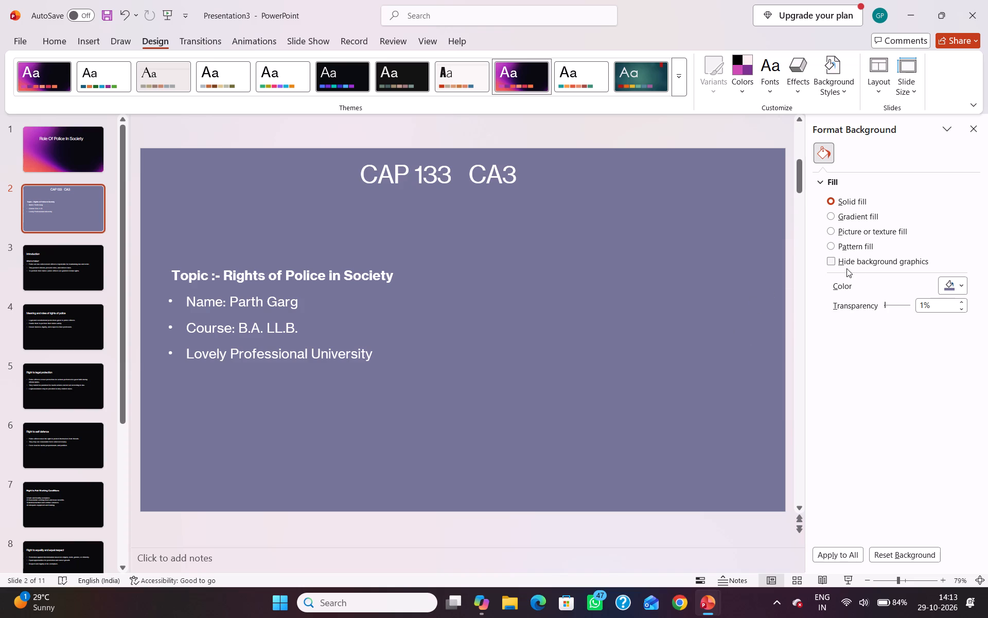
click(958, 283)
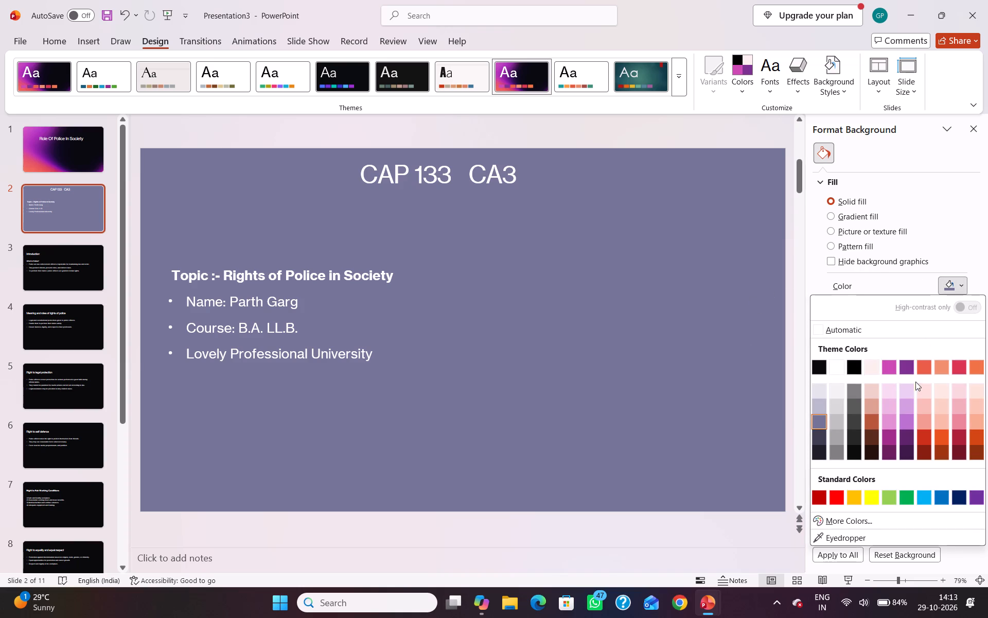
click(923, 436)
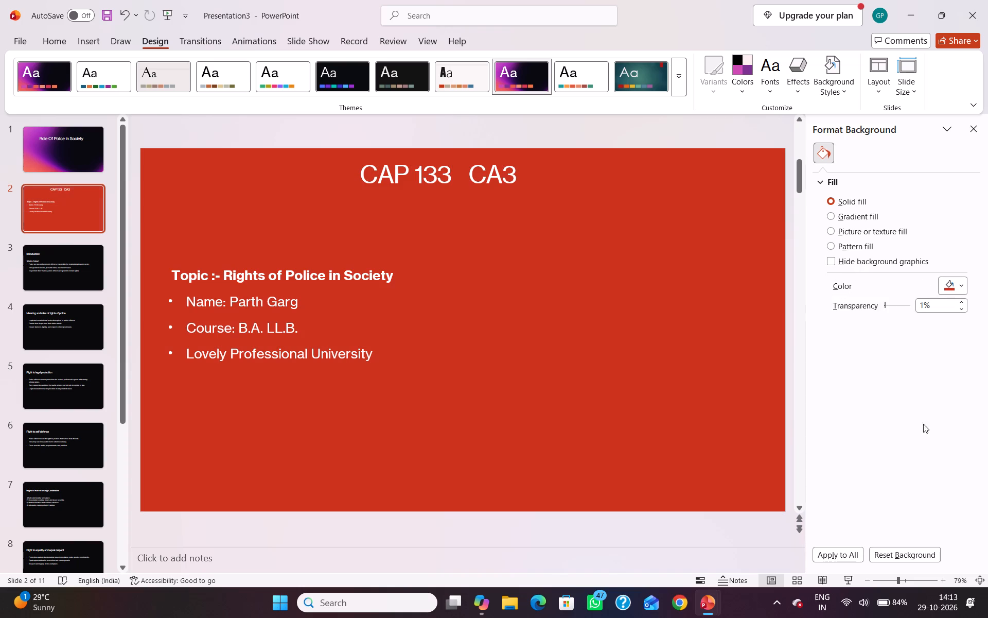
Set slide 2's solid background fill to the standard light green colour.
click(960, 283)
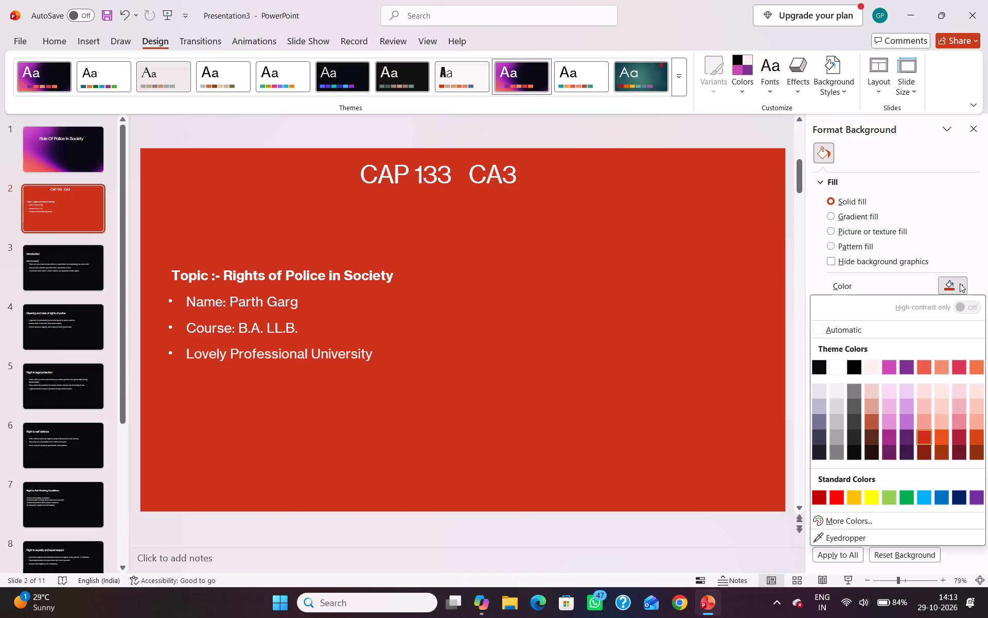
click(890, 497)
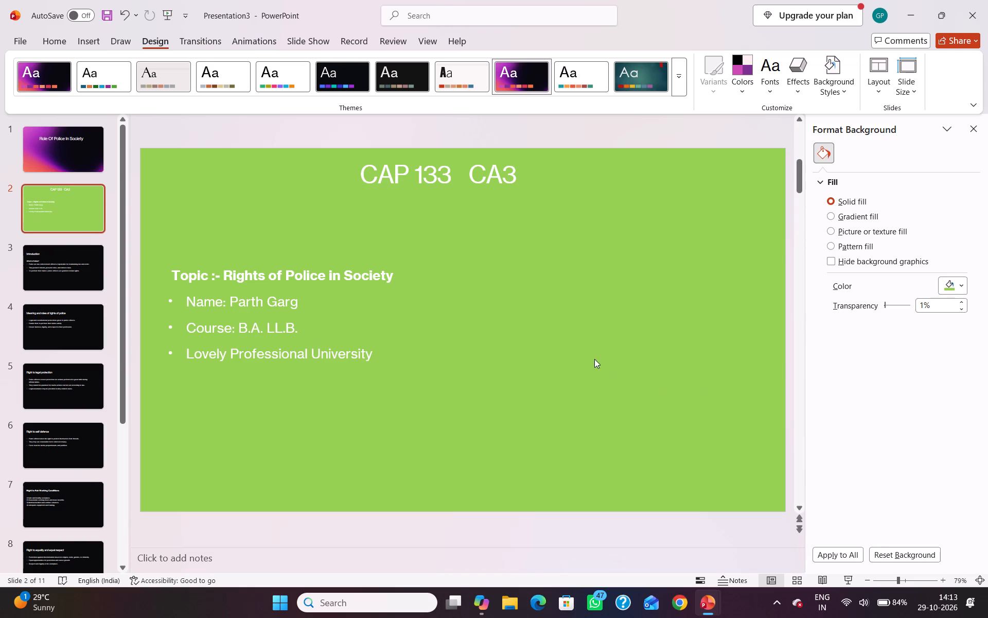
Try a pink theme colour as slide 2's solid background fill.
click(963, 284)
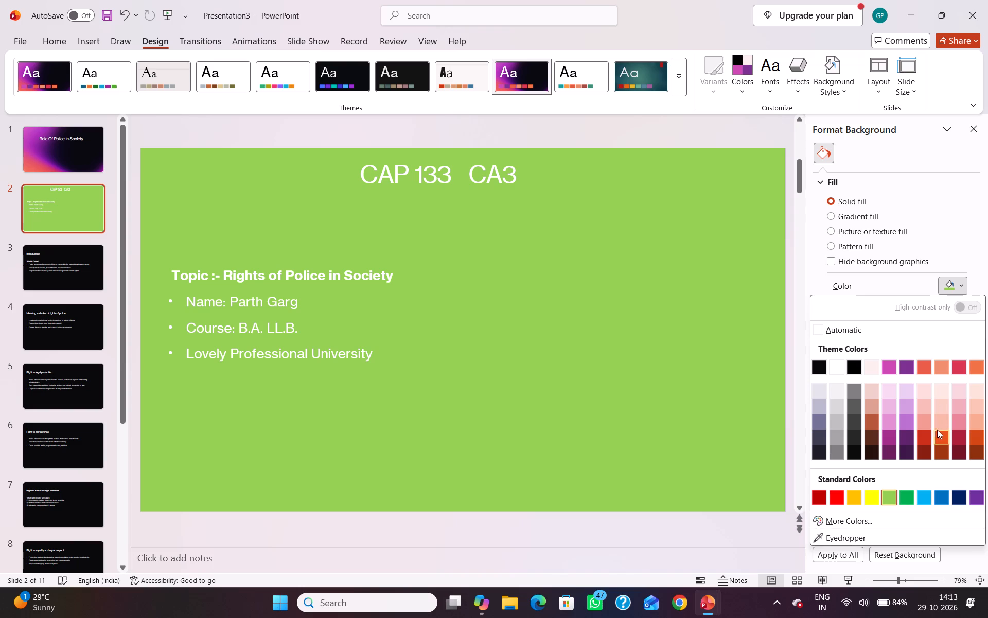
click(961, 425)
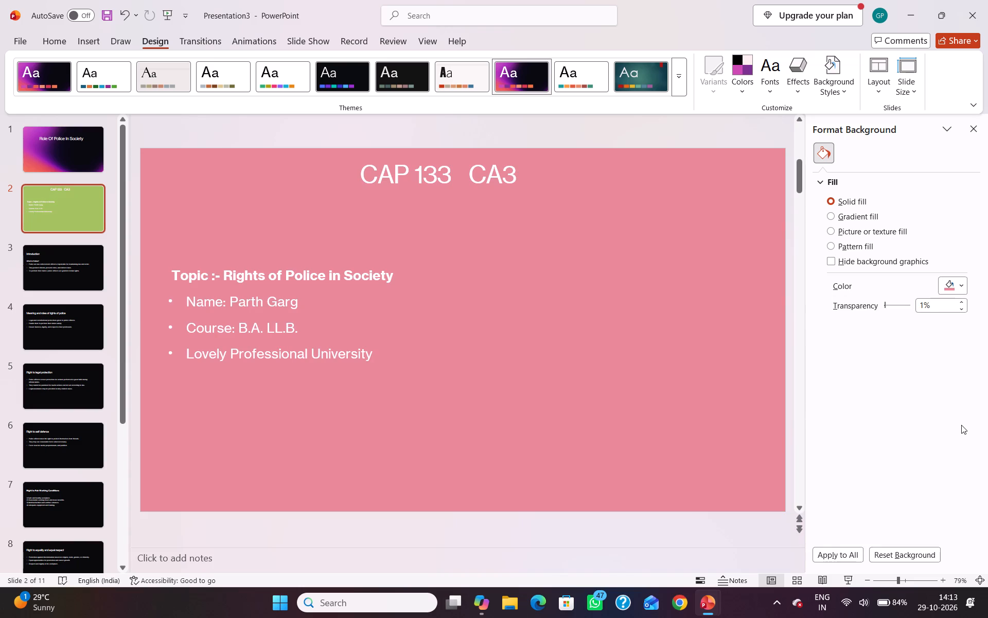
Set slide 2's solid background fill to the black theme colour.
click(958, 289)
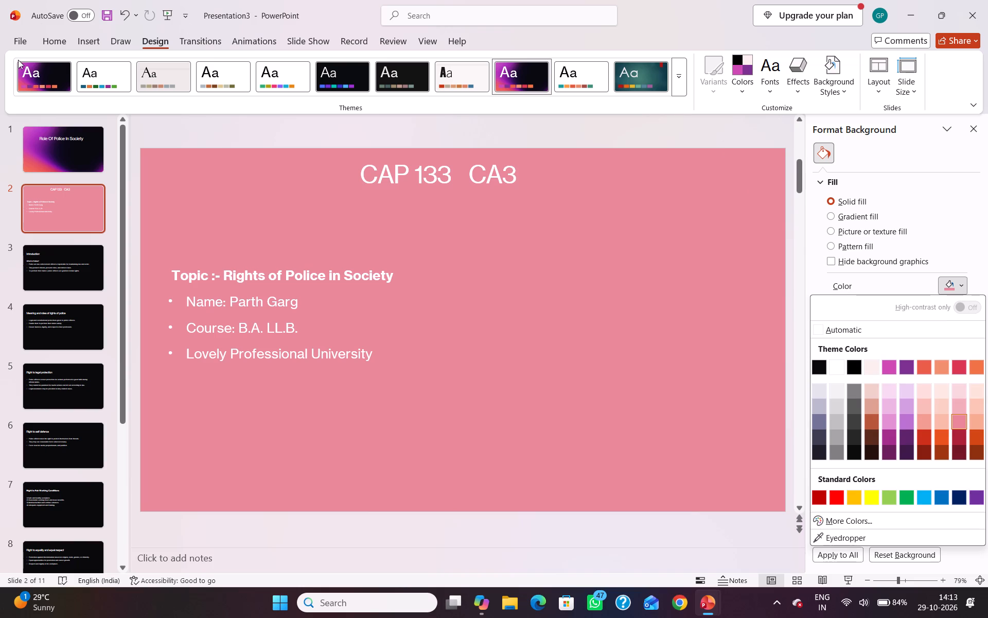
click(818, 367)
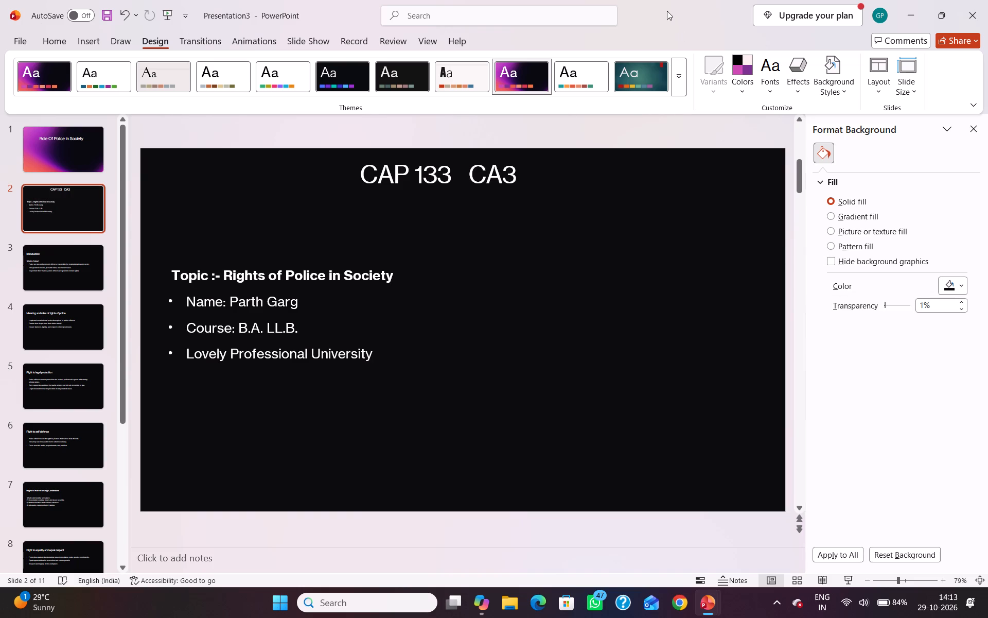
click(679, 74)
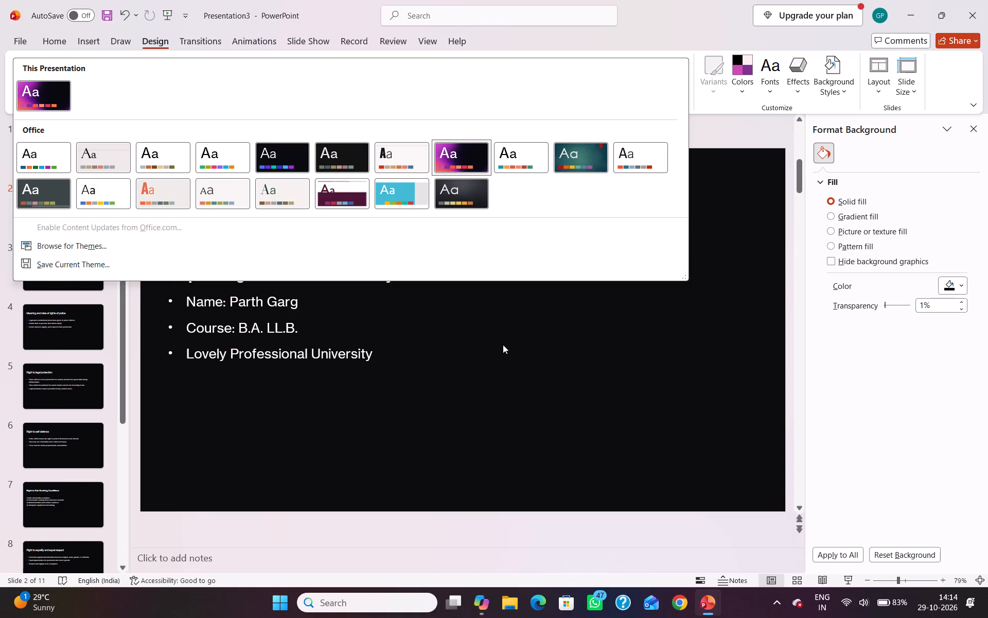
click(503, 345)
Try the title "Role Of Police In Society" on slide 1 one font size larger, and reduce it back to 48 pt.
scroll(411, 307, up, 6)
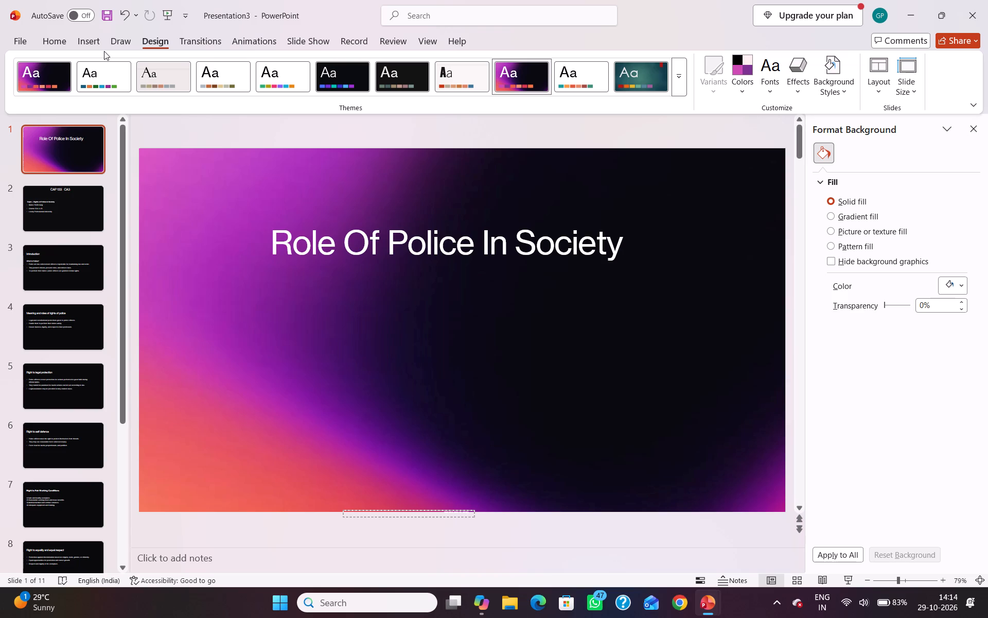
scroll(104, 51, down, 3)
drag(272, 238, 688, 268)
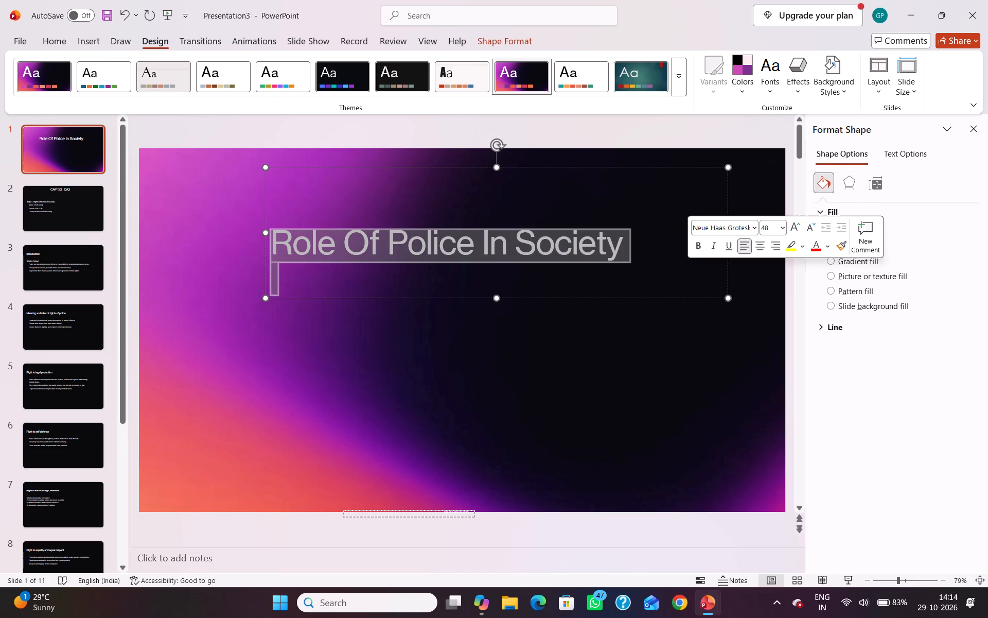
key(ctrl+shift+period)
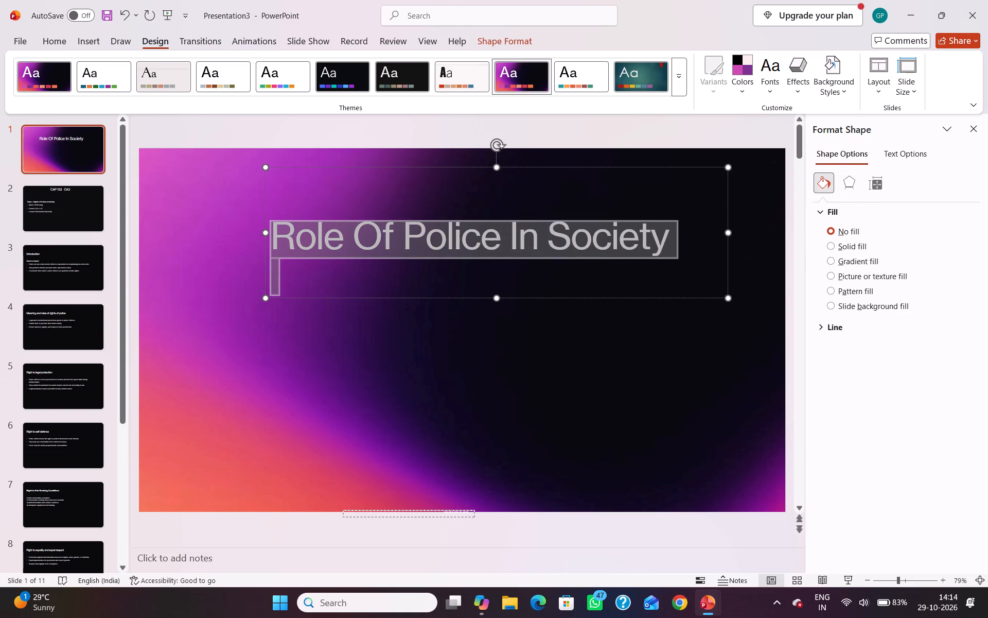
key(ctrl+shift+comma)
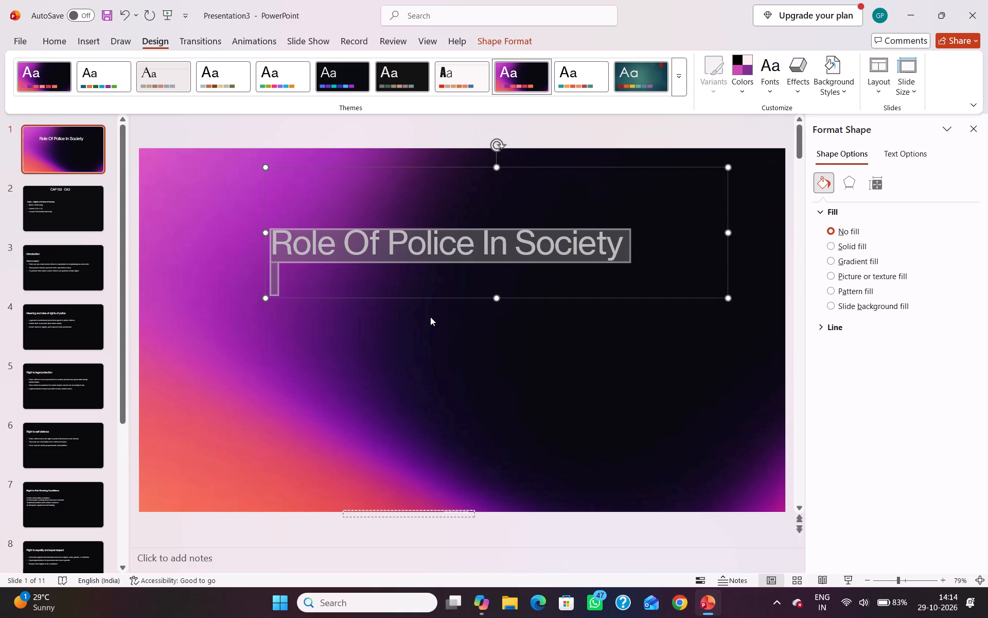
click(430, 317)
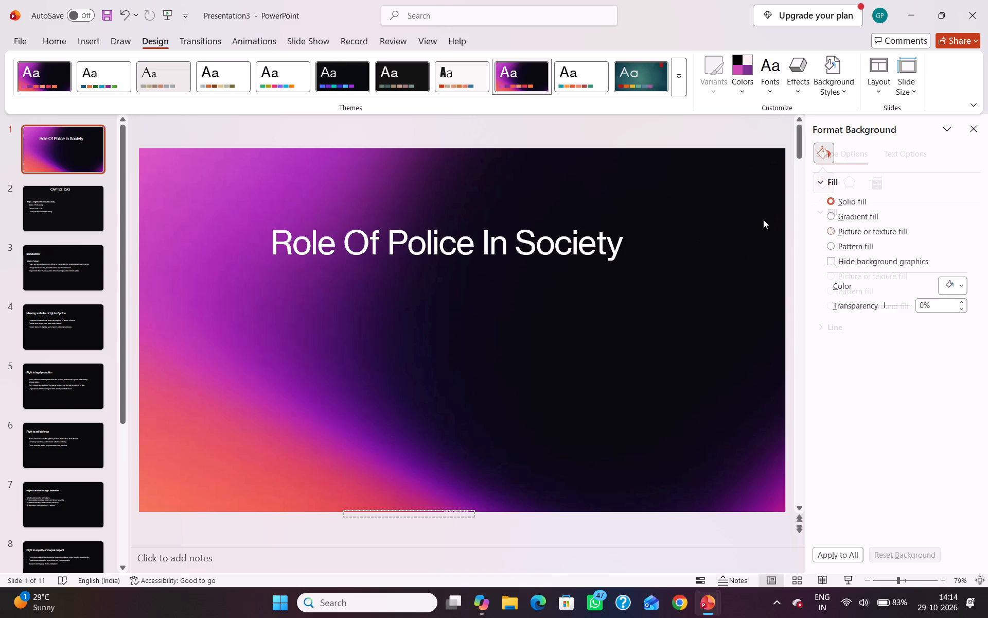
Close the background formatting and look through the slides from the title to the conclusion to review their content.
click(972, 130)
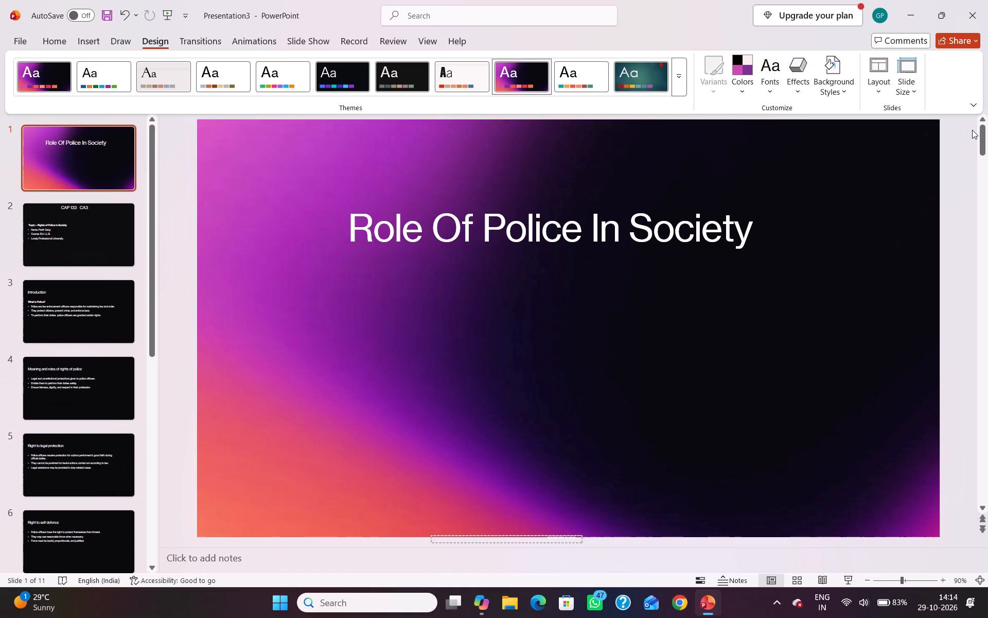
key(Down)
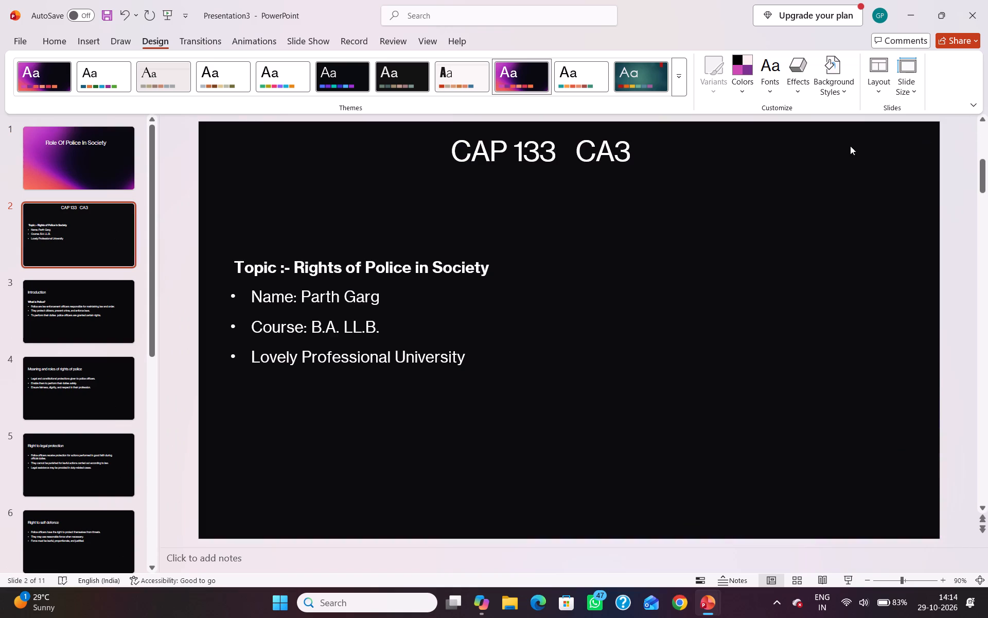
key(Down)
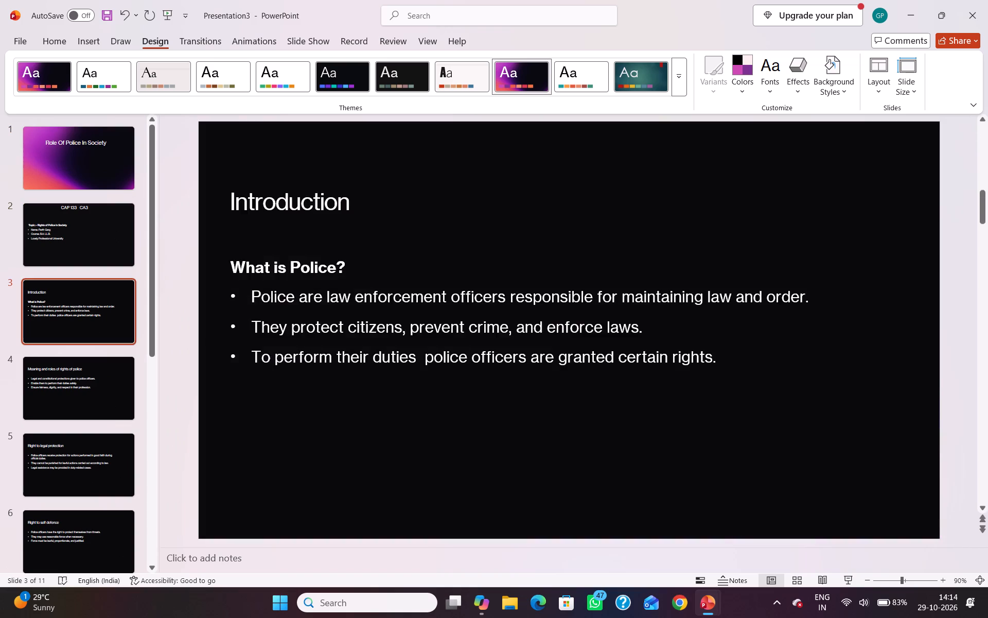
key(Down)
key(Down)
key(Down)
key(Down)
key(Down)
key(Down)
key(Down)
key(Down)
key(Down)
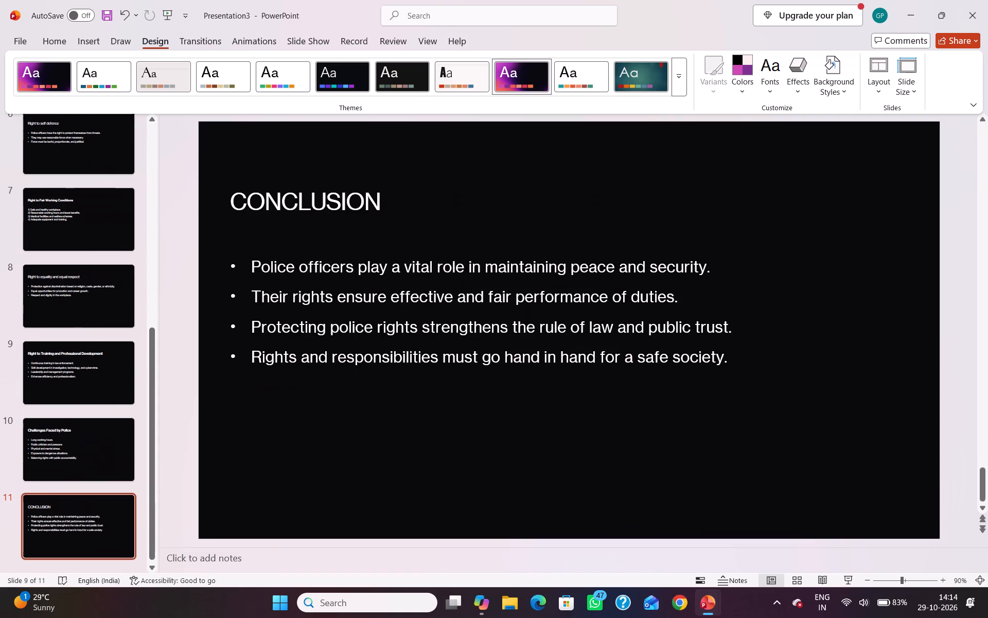
key(Down)
key(Down)
key(Down)
On slide 10, Challenges Faced by Police, replace the bullet before "Long working hours." with "1)" and a space.
key(Up)
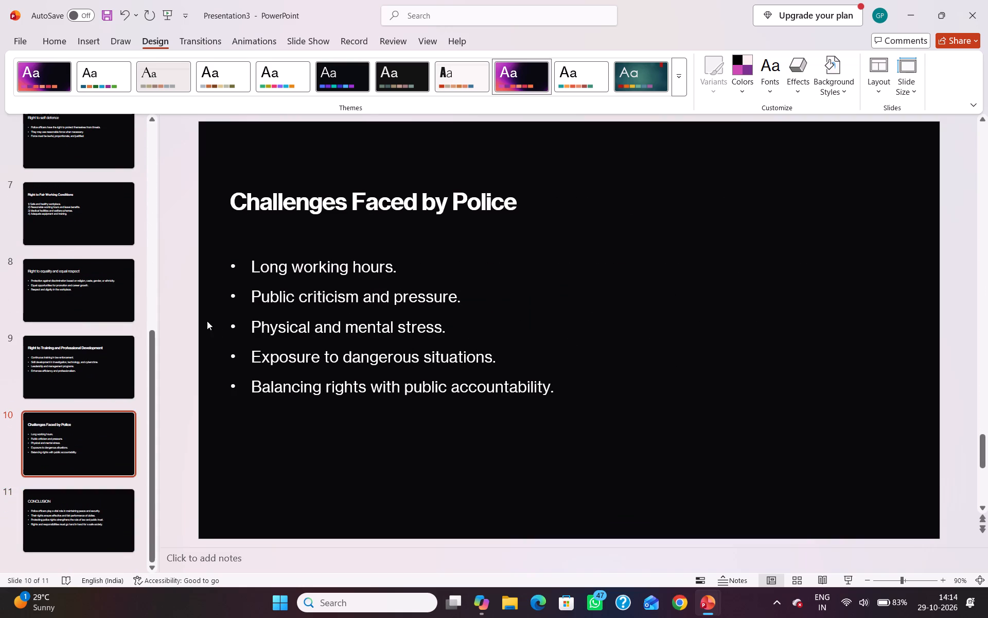
click(245, 270)
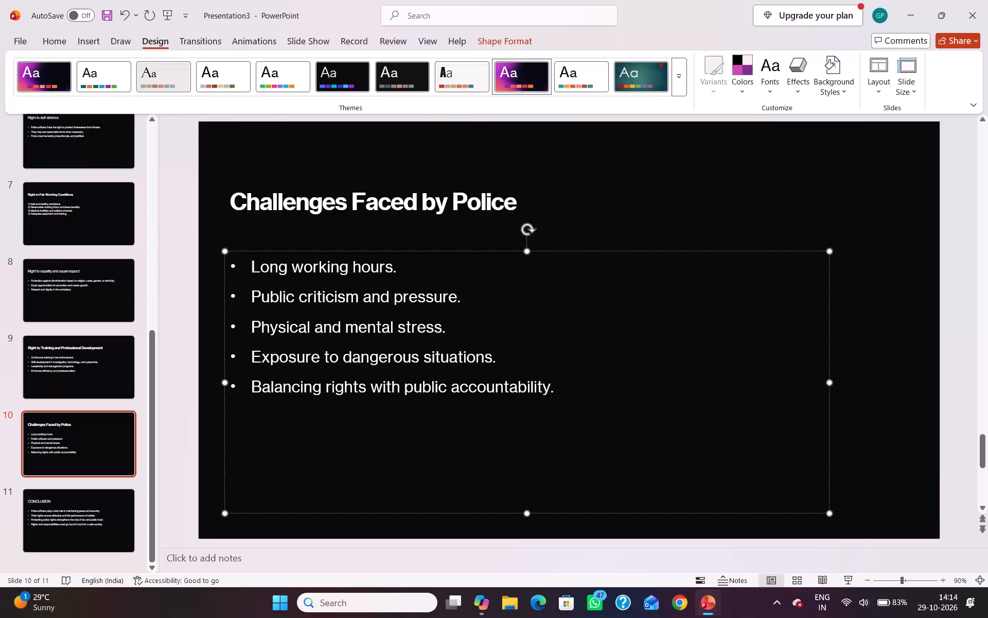
key(BackSpace)
key(1)
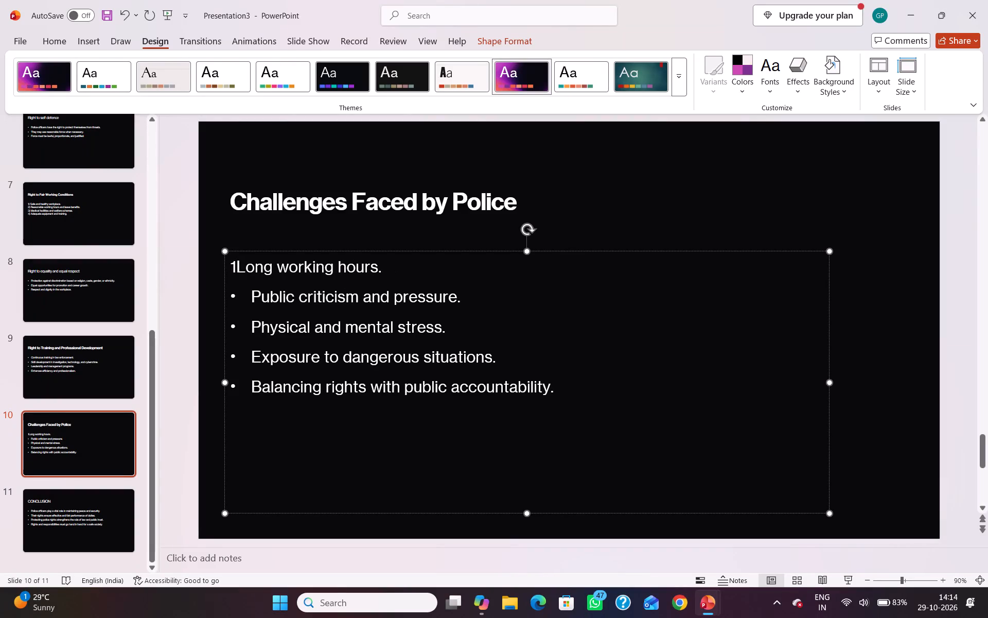
key(shift+parenright)
key(space)
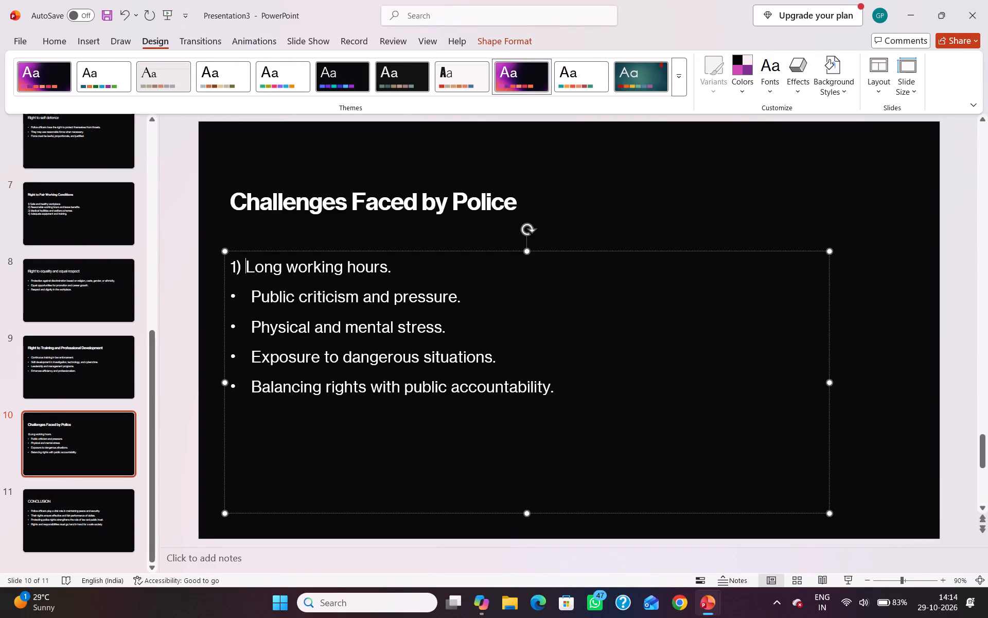
Replace the bullet before "Public criticism and pressure." with "2)" and a space, keeping the item on its own line.
key(Down)
key(BackSpace)
key(BackSpace)
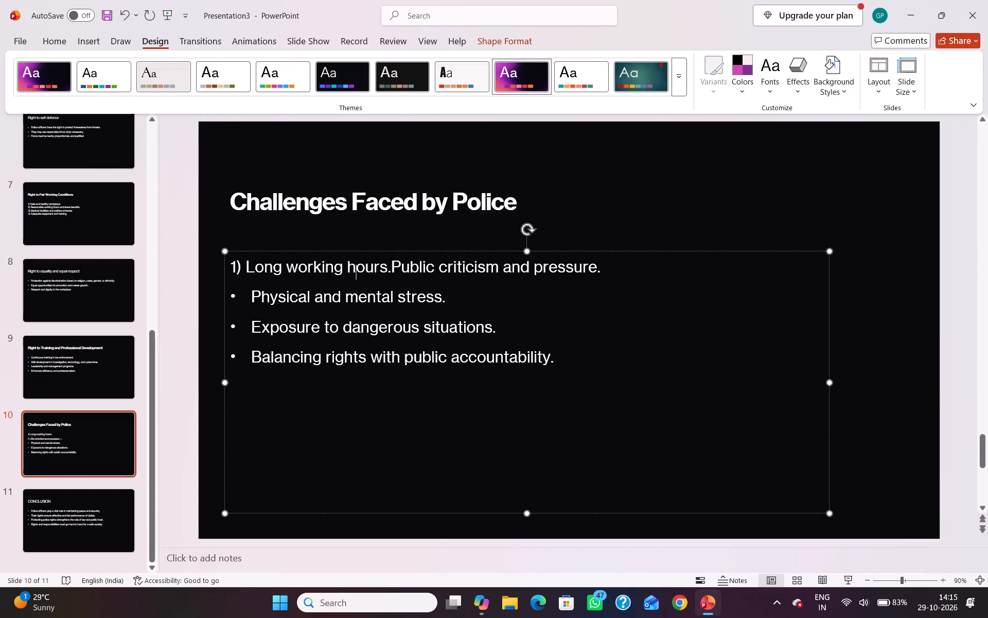
key(space)
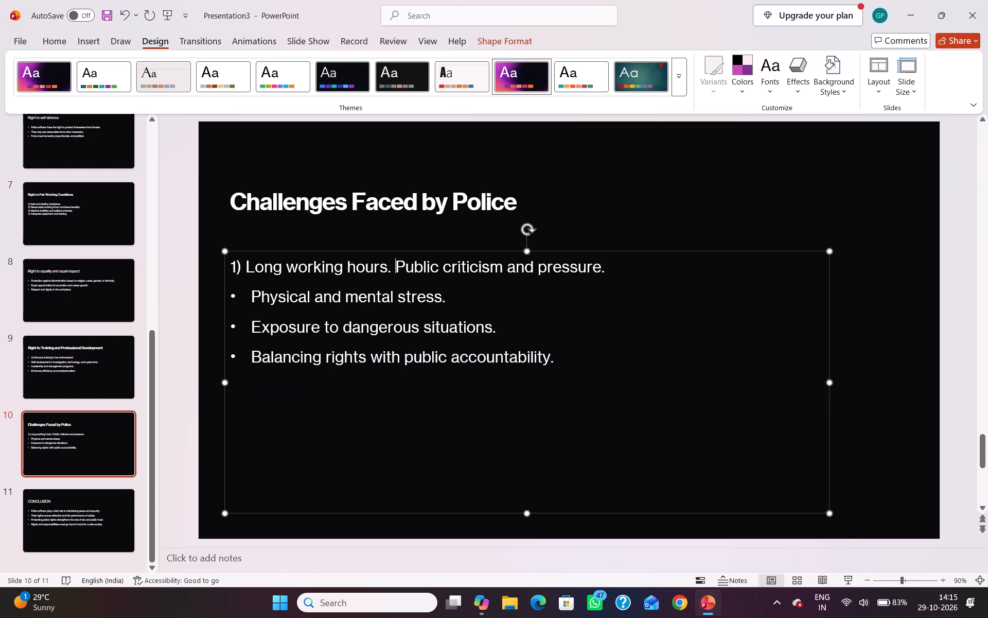
key(Return)
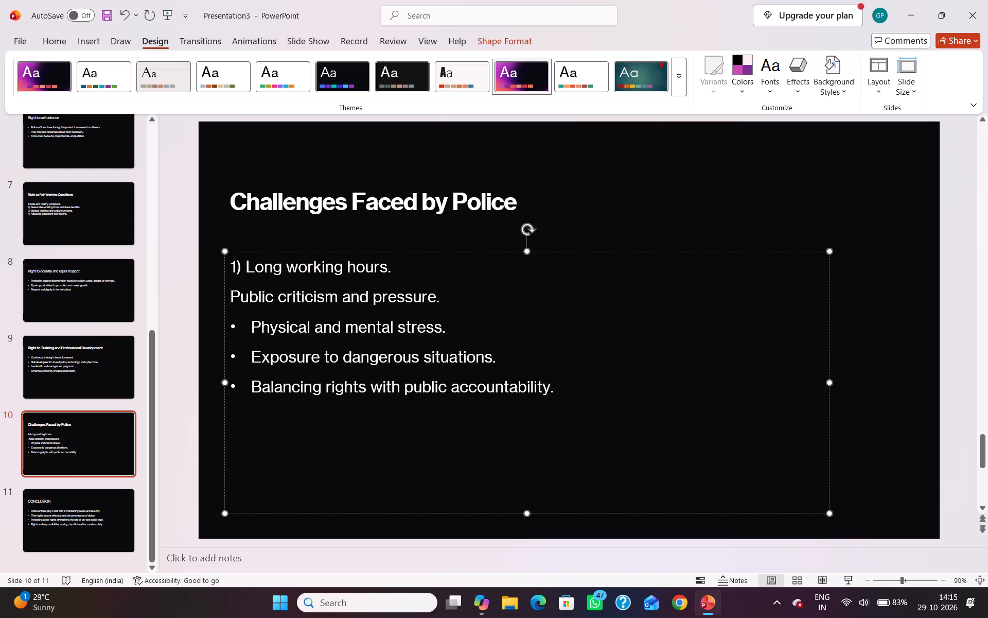
key(2)
key(shift+parenright)
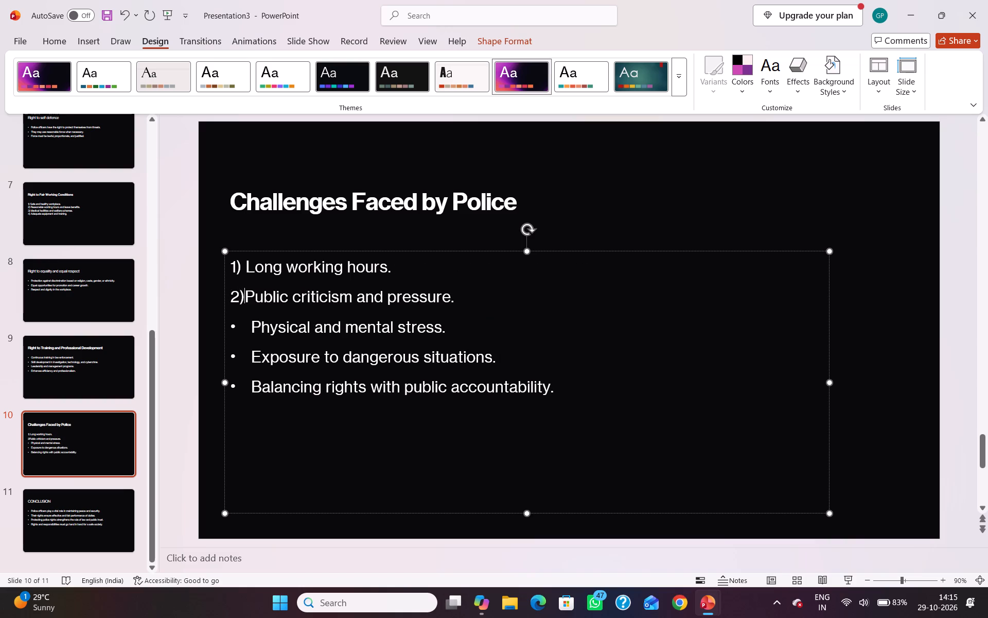
key(Return)
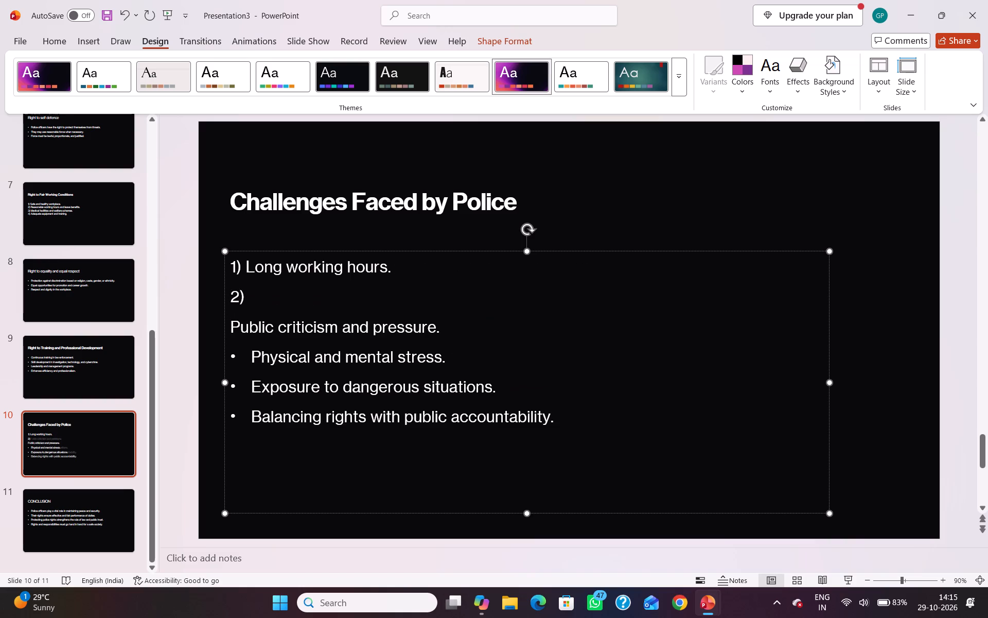
key(BackSpace)
key(space)
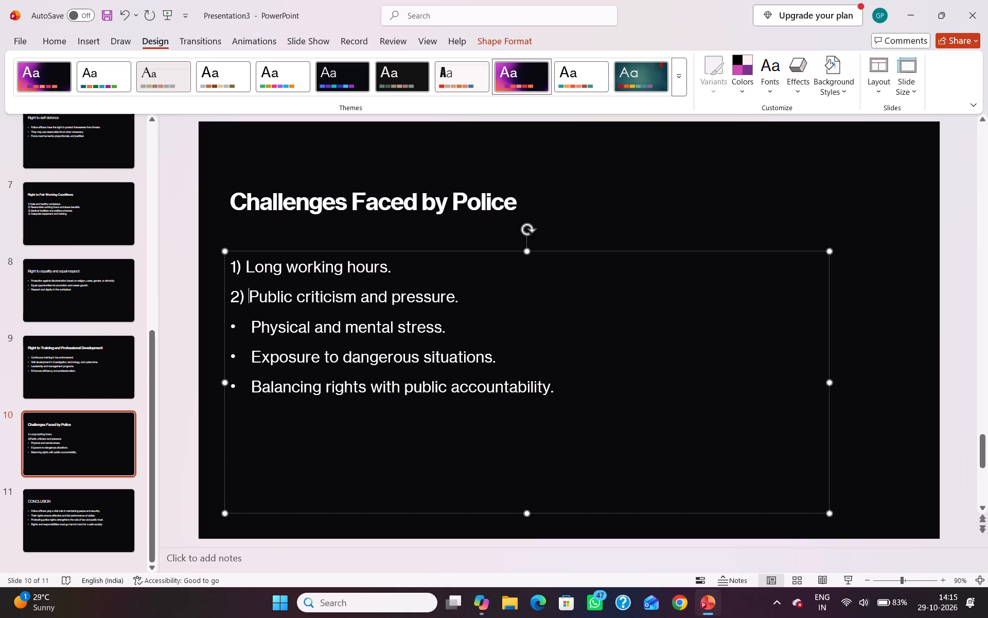
Replace the bullets of the last three items on slide 10 with "3", "4" and "5)", adding a space after "5)".
key(Down)
key(BackSpace)
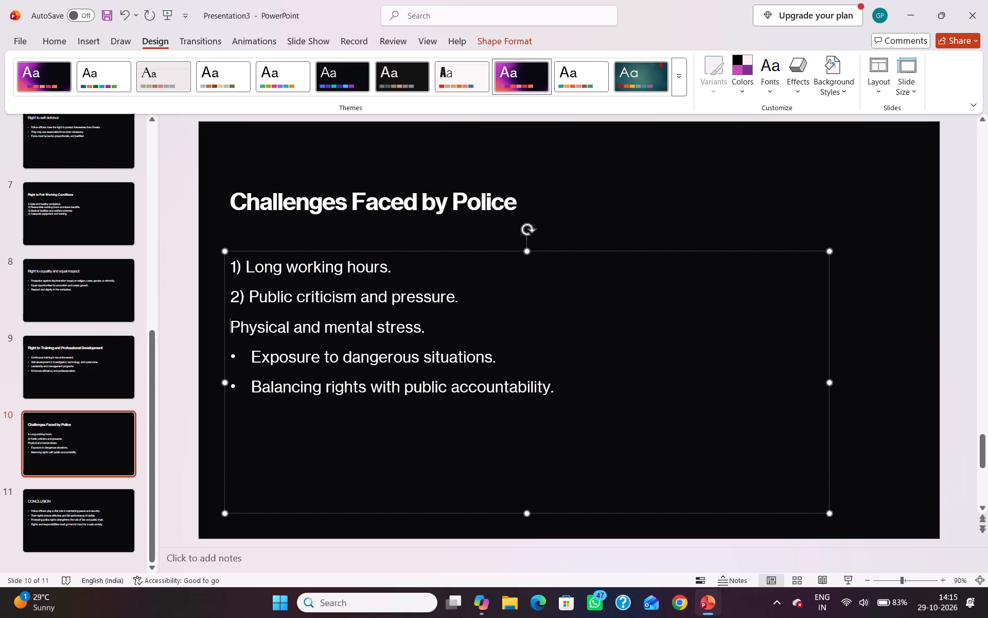
key(3)
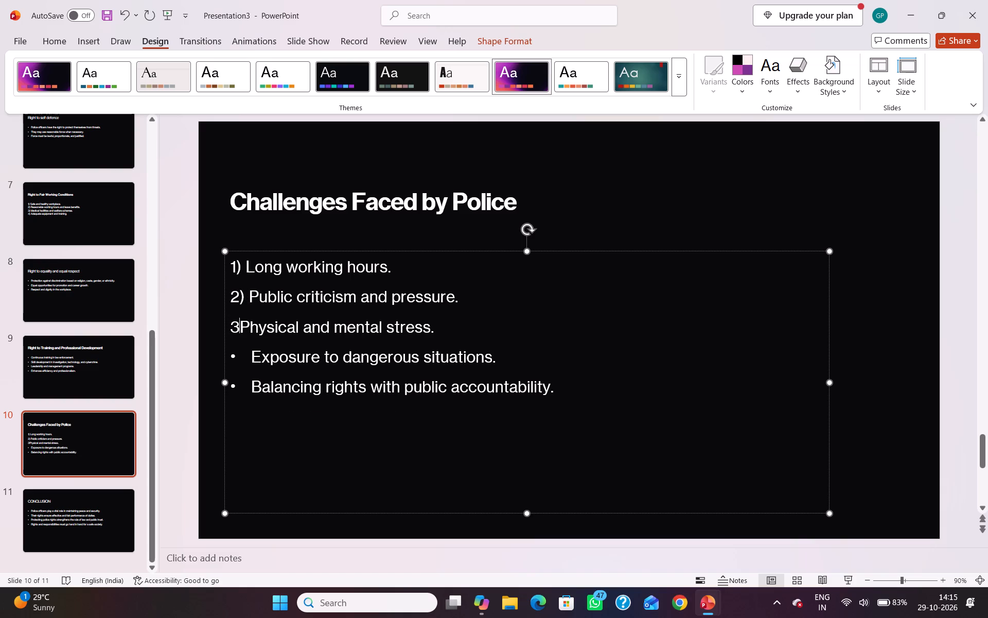
key(Down)
key(BackSpace)
key(4)
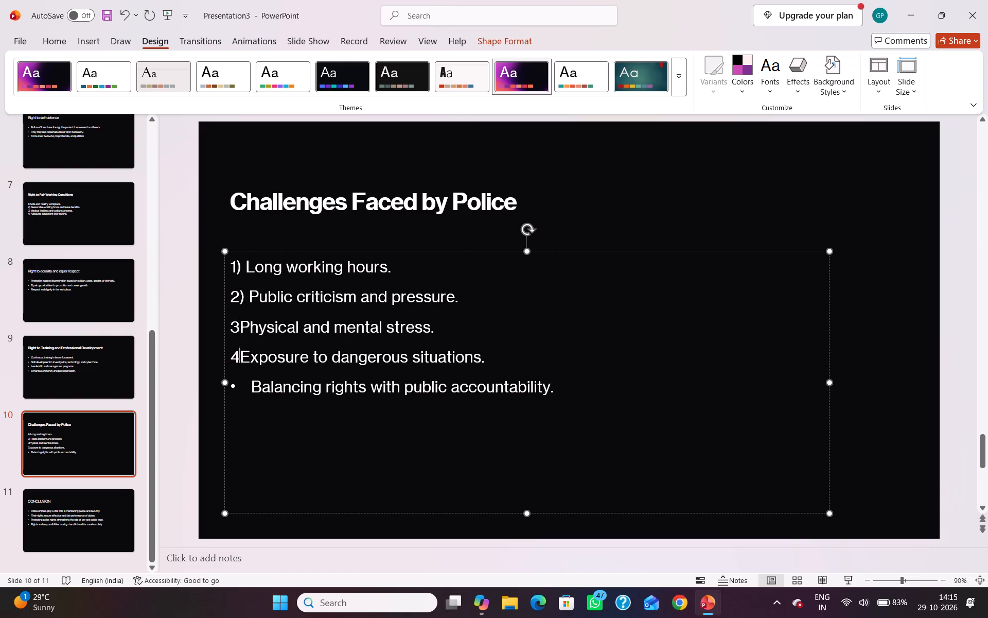
key(Down)
key(BackSpace)
key(5)
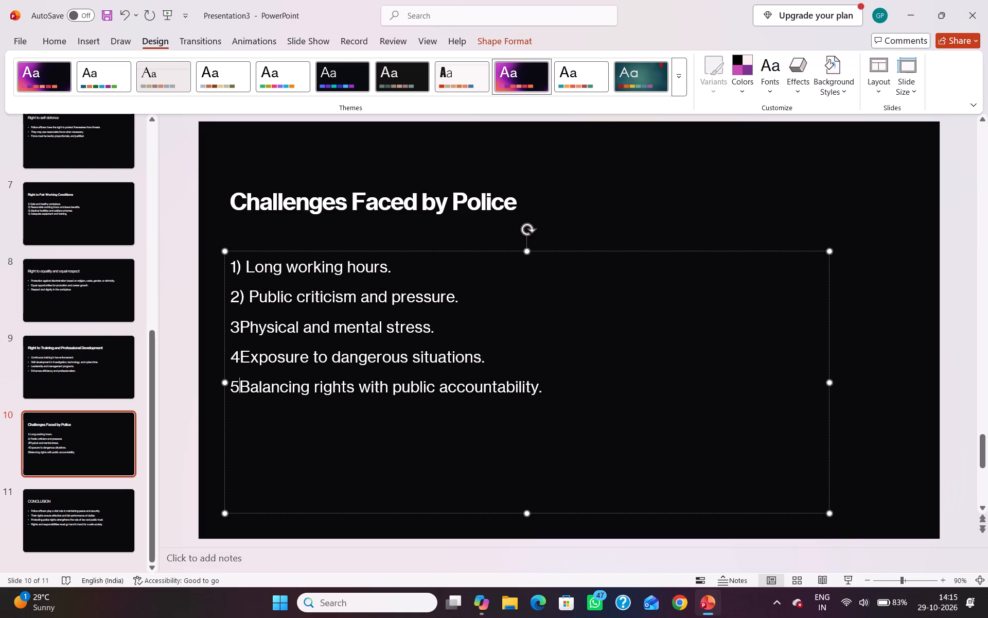
text())
key(space)
Add a closing parenthesis and a space after the numbers 4 and 3 in slide 10's list.
key(Up)
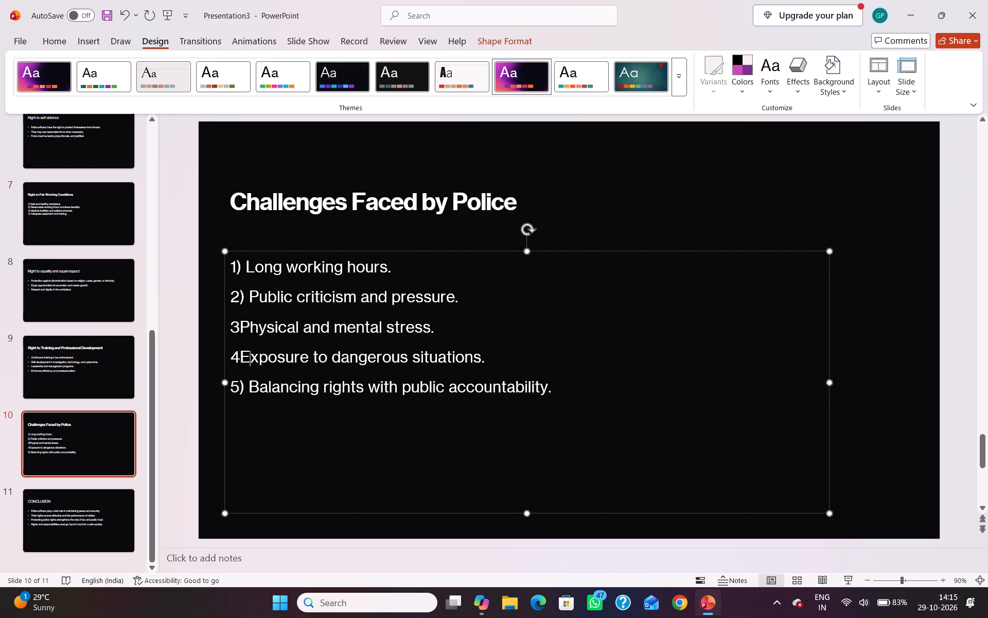
key(Left)
text())
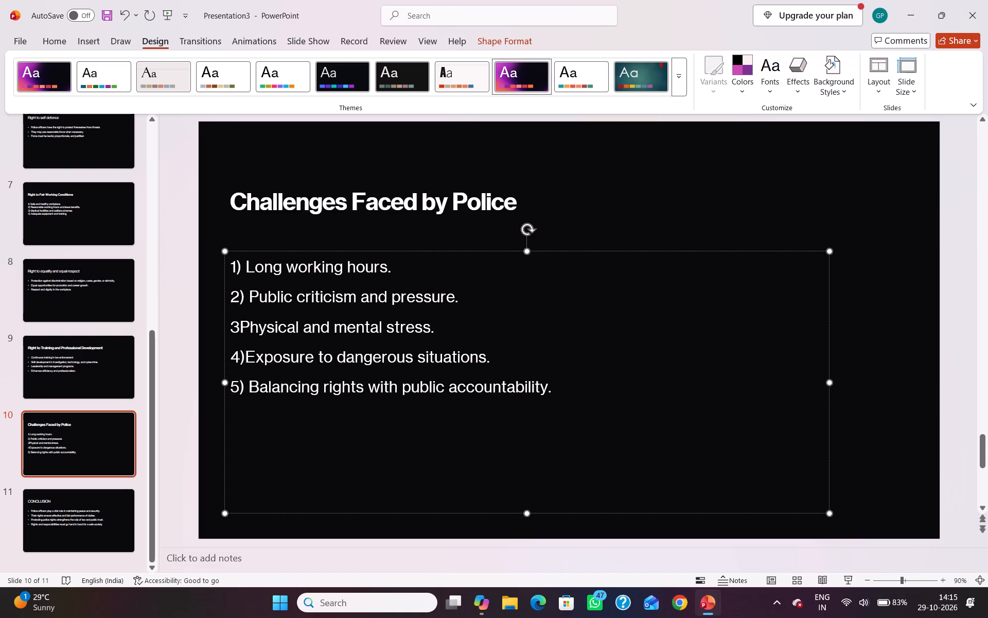
key(space)
key(Up)
key(Left)
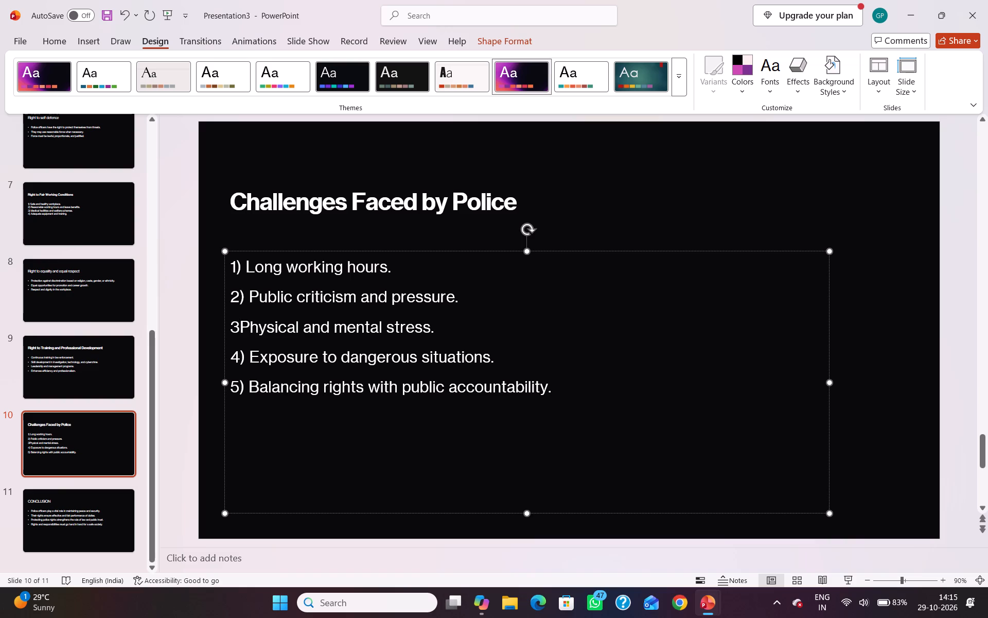
text())
key(space)
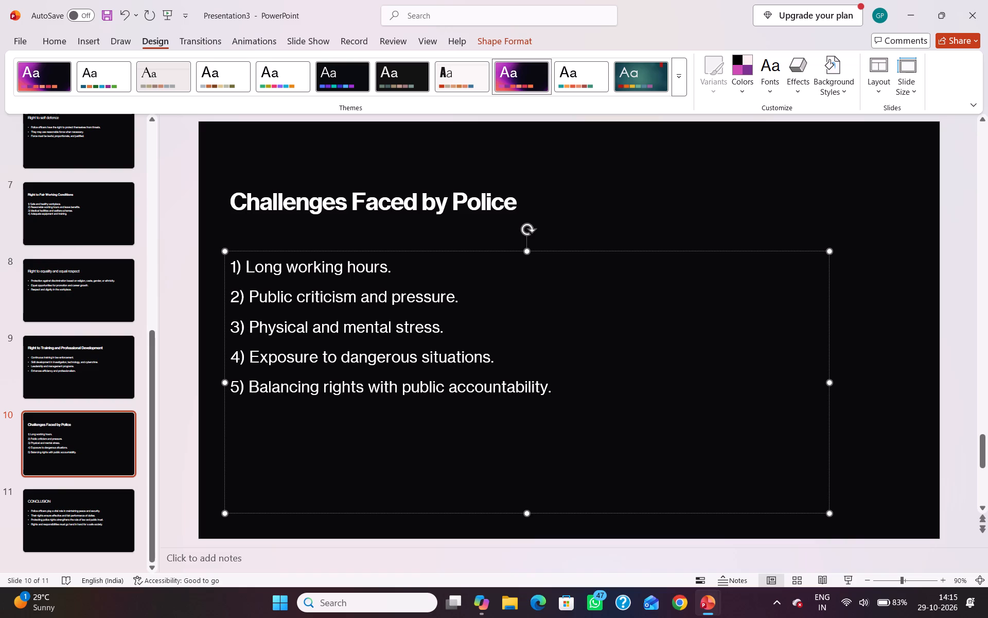
click(287, 170)
Look back through the slides from slide 9 up to slide 5 to check how their text is laid out.
key(Up)
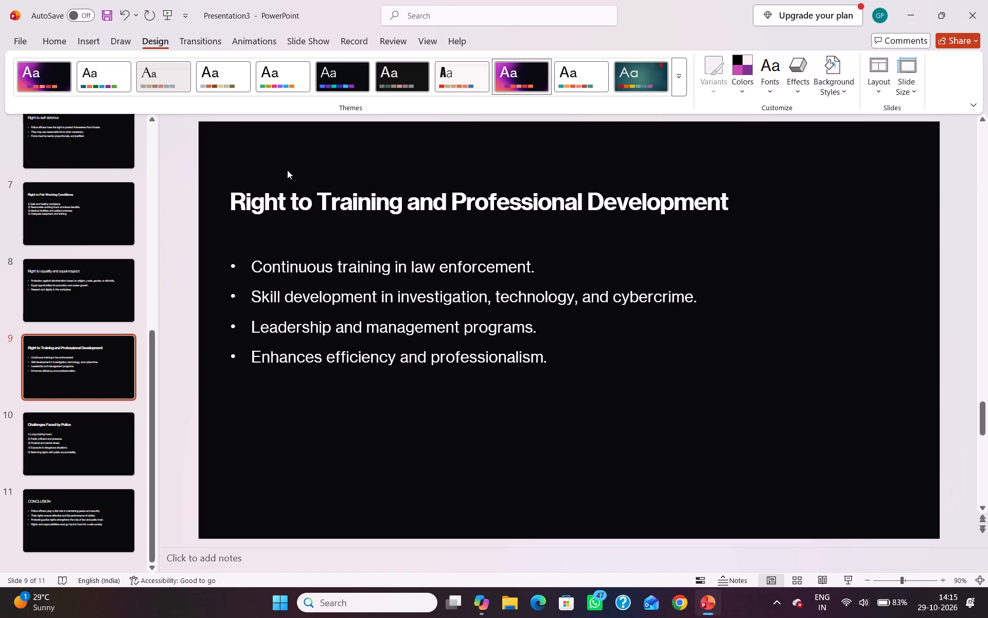
key(Up)
key(Up)
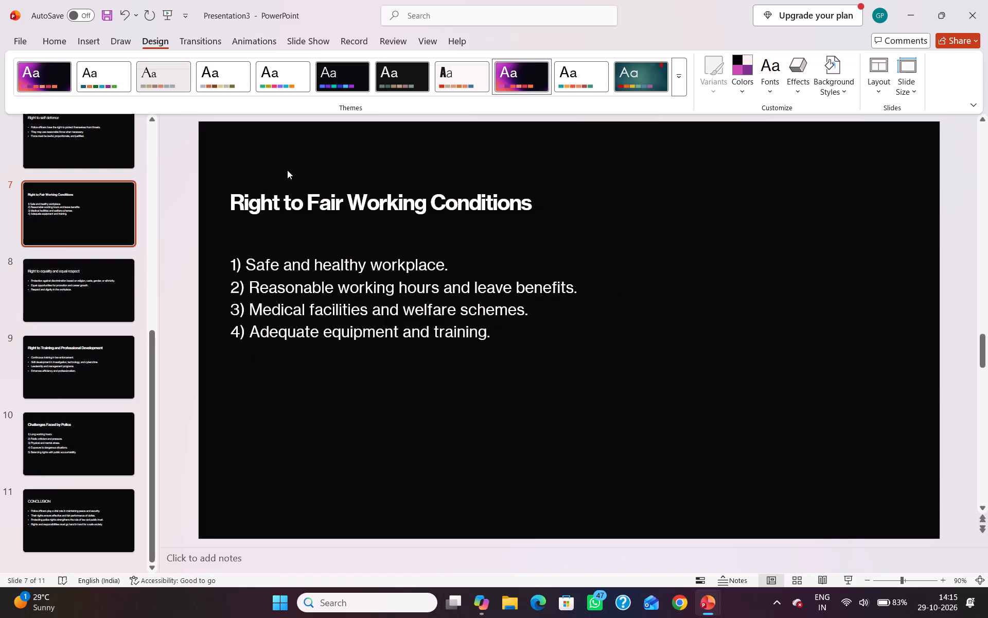
key(Down)
key(Down)
key(Up)
key(Up)
key(Down)
key(Up)
key(Up)
key(Down)
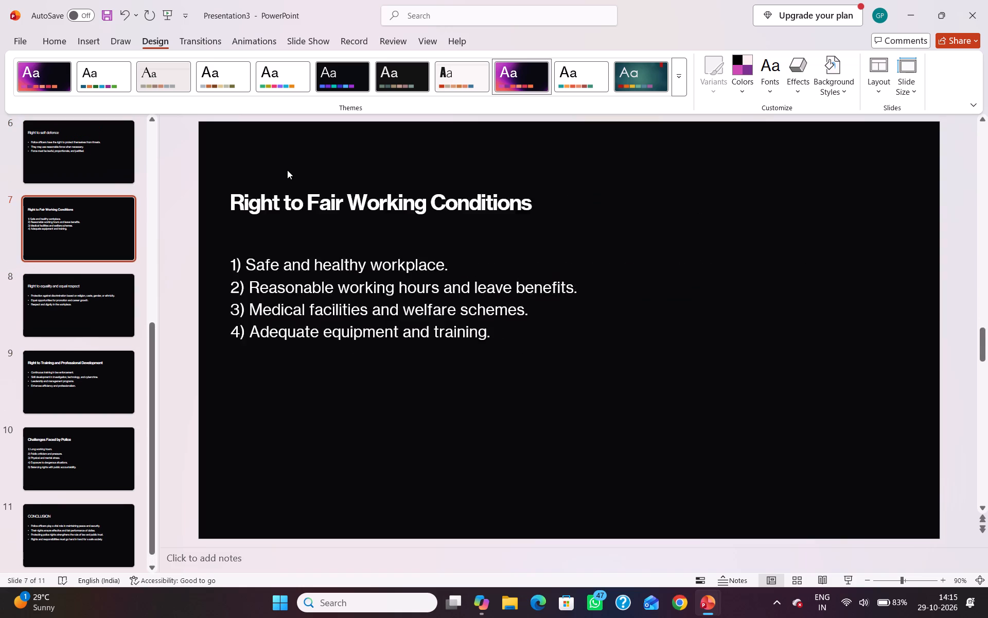
key(Down)
key(Down)
key(Up)
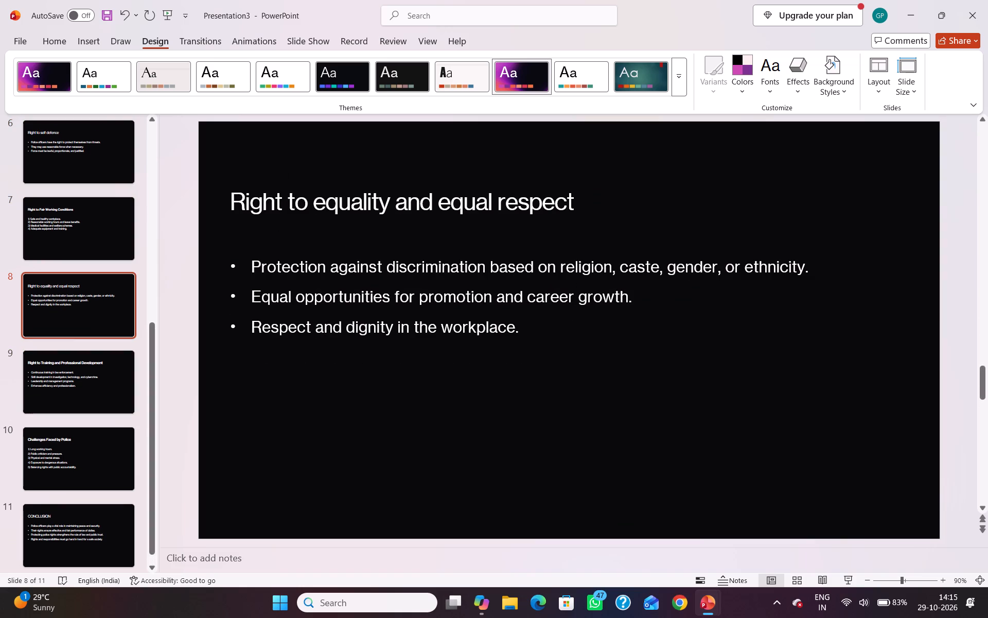
scroll(252, 261, up, 1)
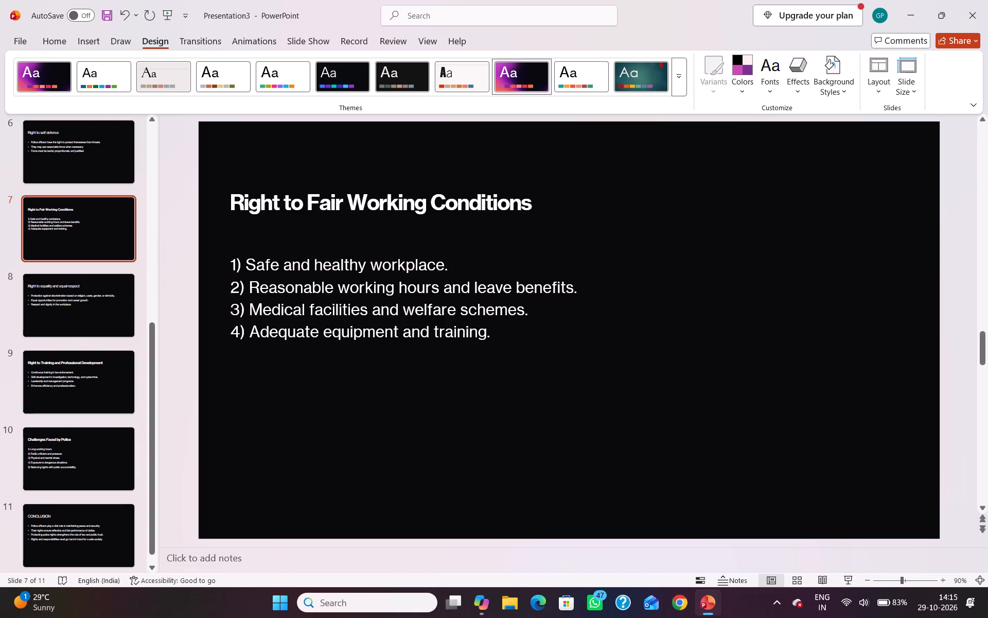
scroll(252, 261, up, 2)
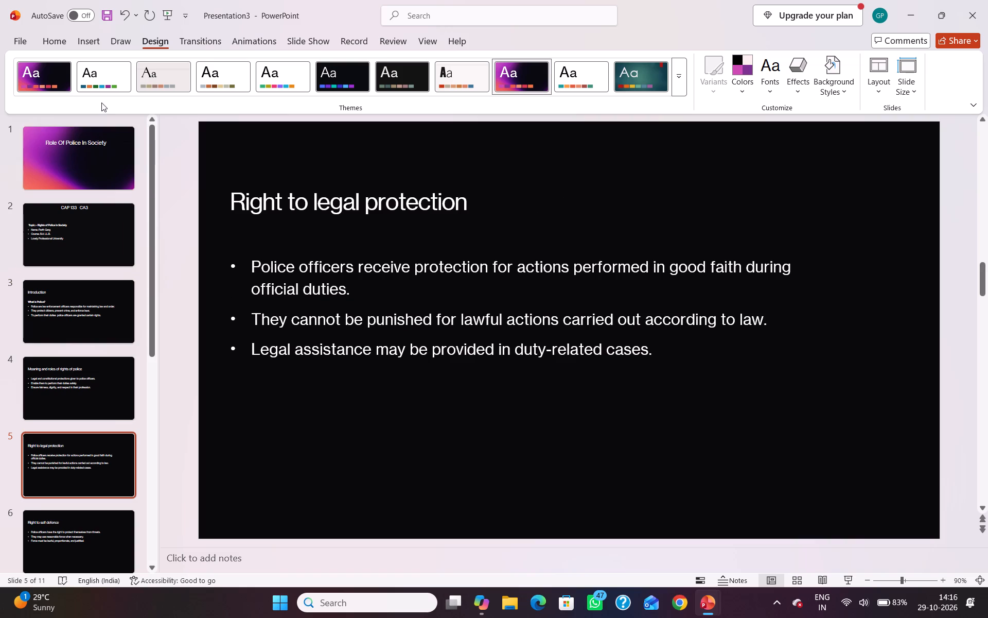
Search the stock icons for "POLICE", clear the search and close the icon library.
click(90, 41)
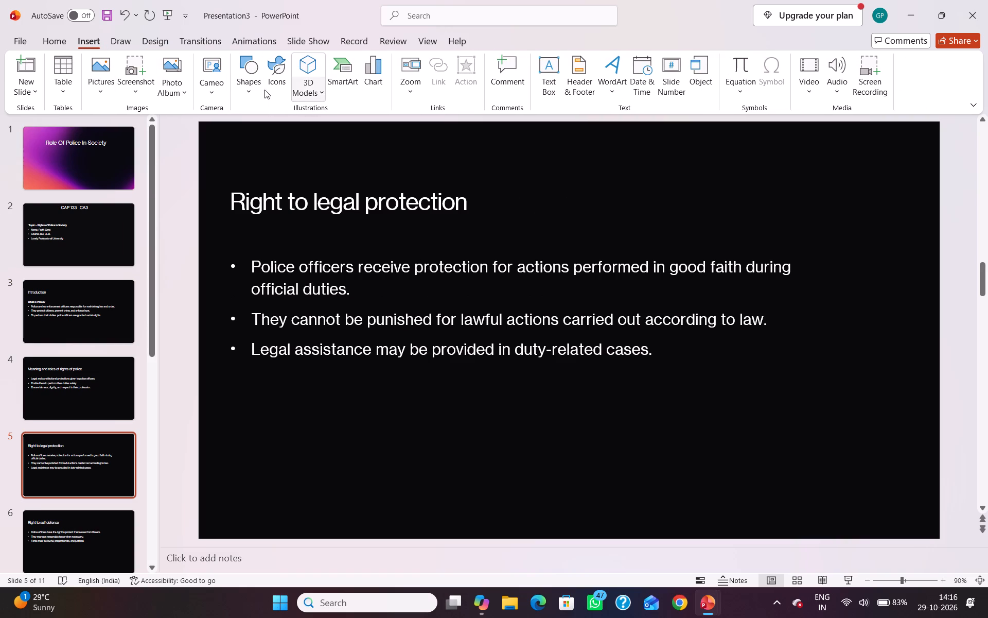
click(281, 84)
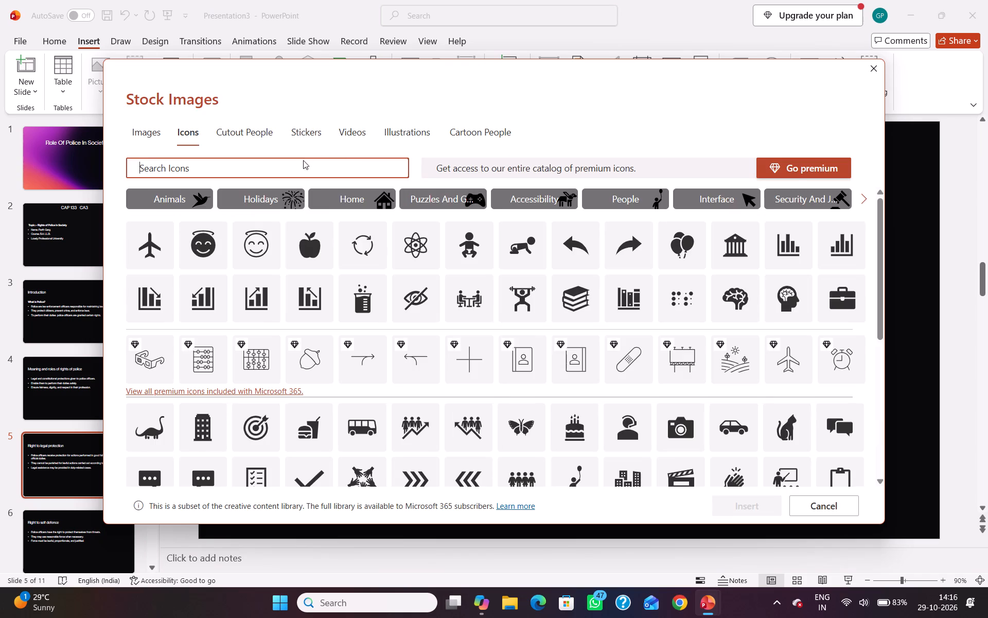
click(302, 161)
text(POLIV)
key(BackSpace)
text(CE)
key(space)
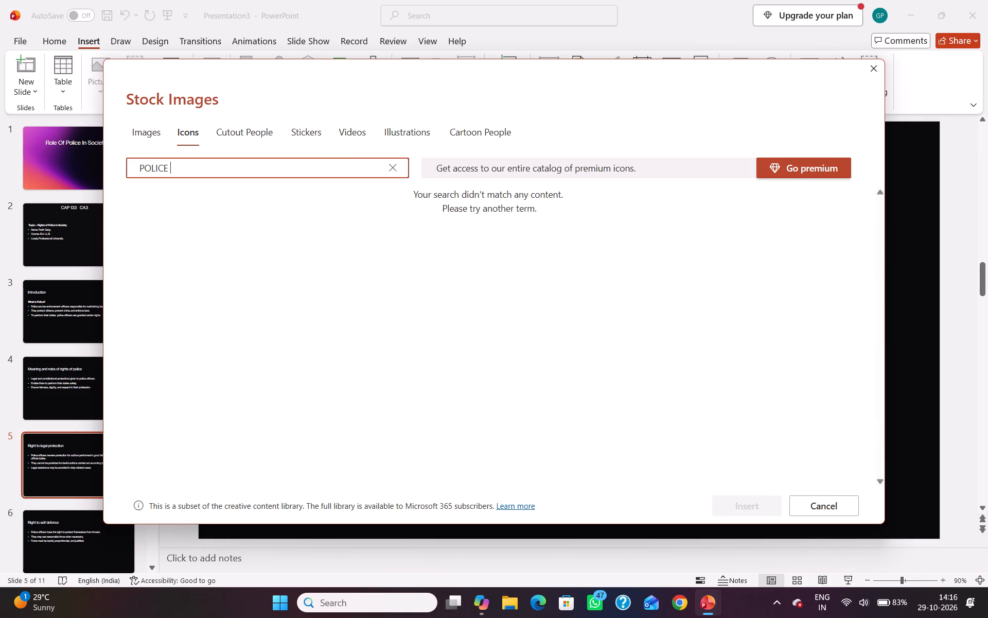
key(BackSpace)
key(BackSpace)
key(BackSpace)
key(BackSpace)
key(BackSpace)
key(BackSpace)
key(BackSpace)
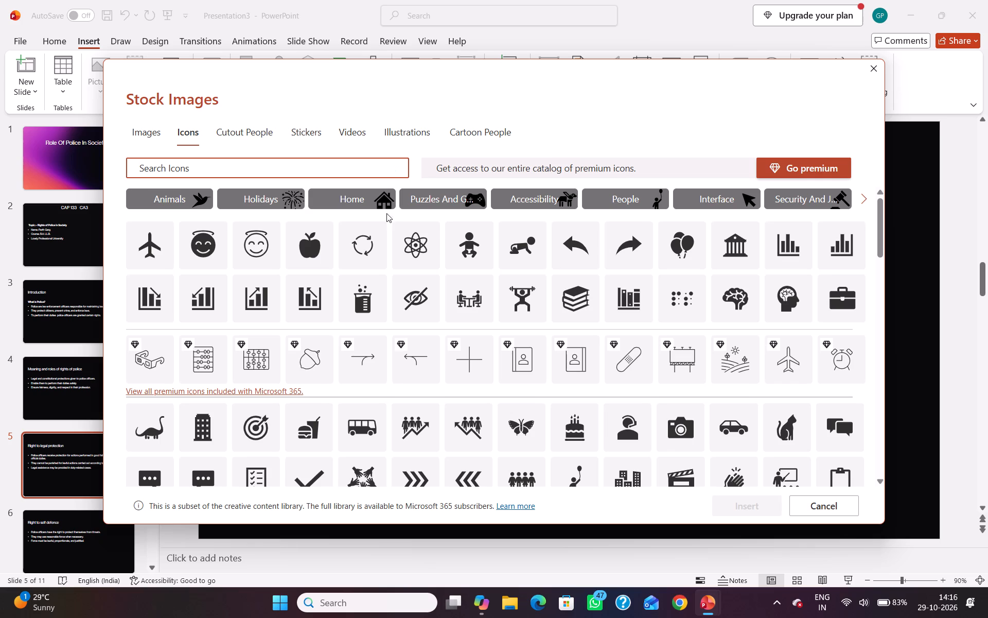
click(875, 72)
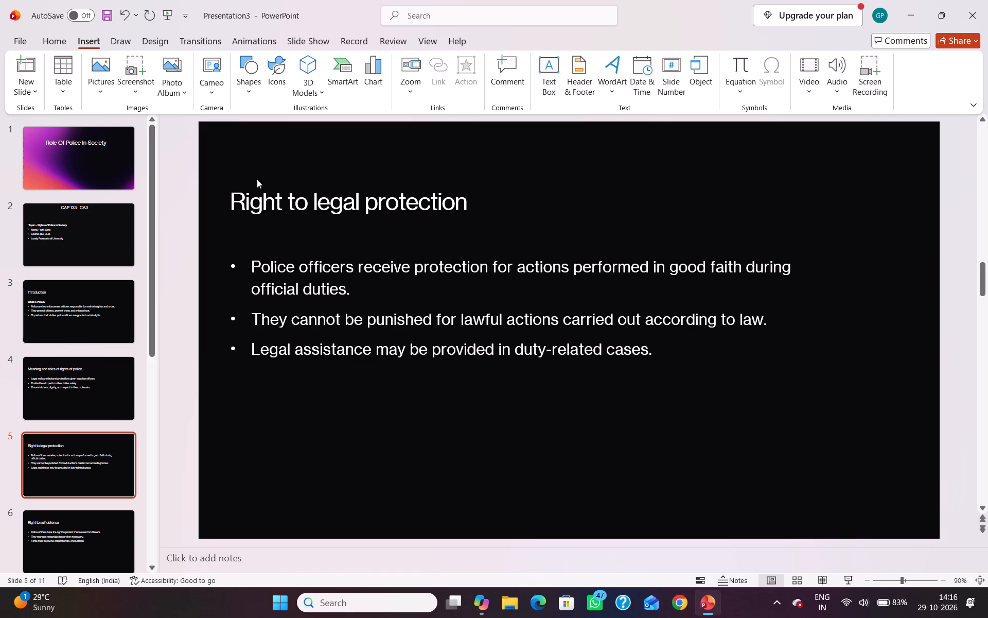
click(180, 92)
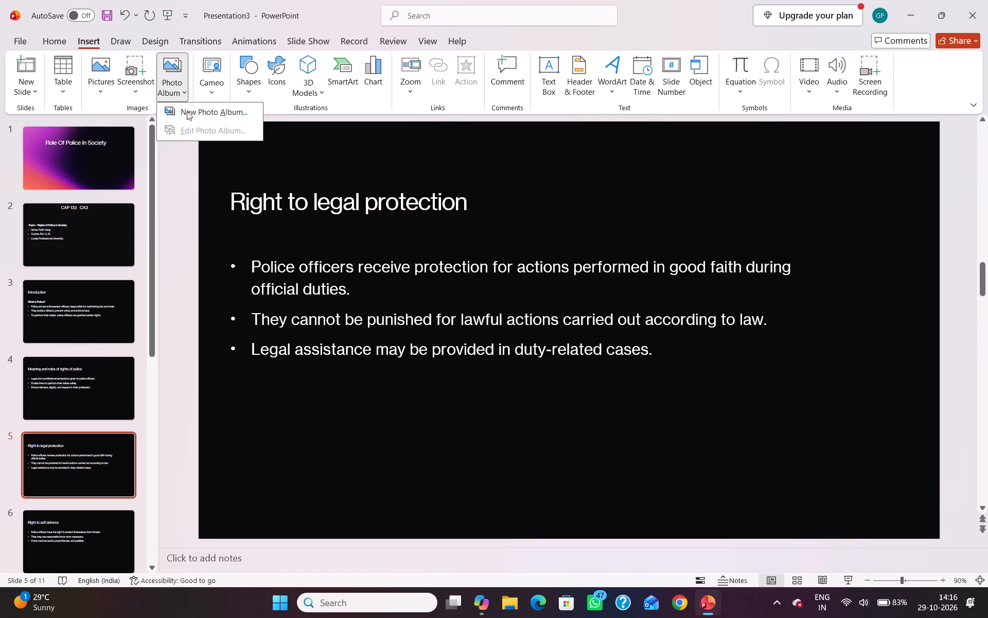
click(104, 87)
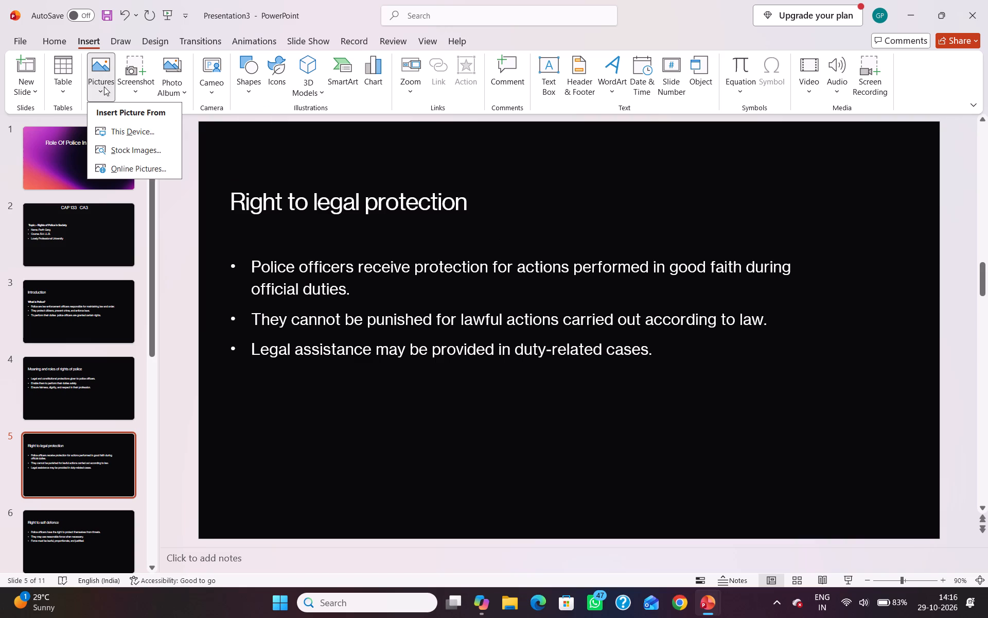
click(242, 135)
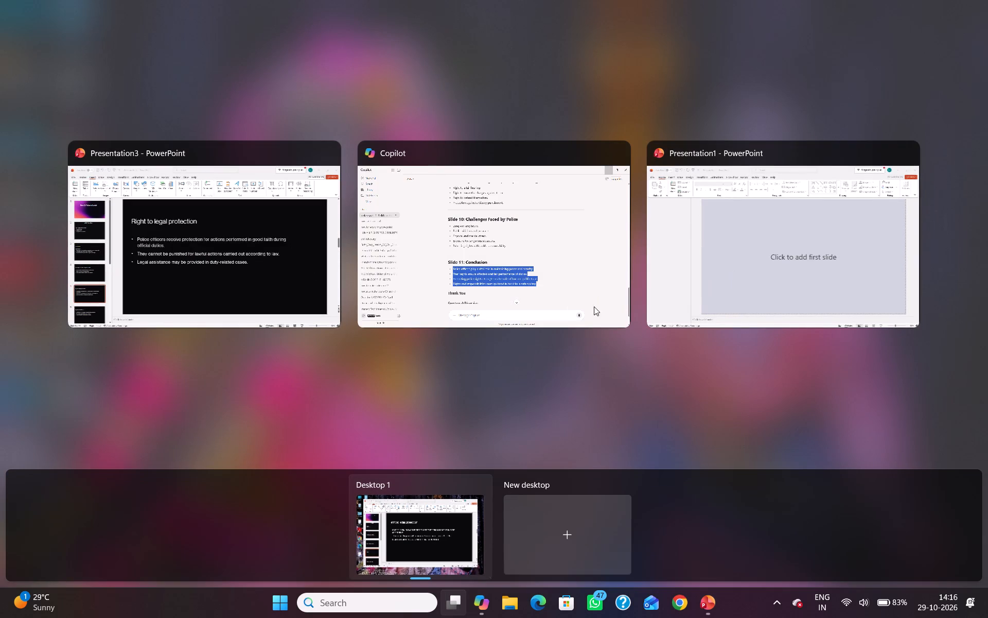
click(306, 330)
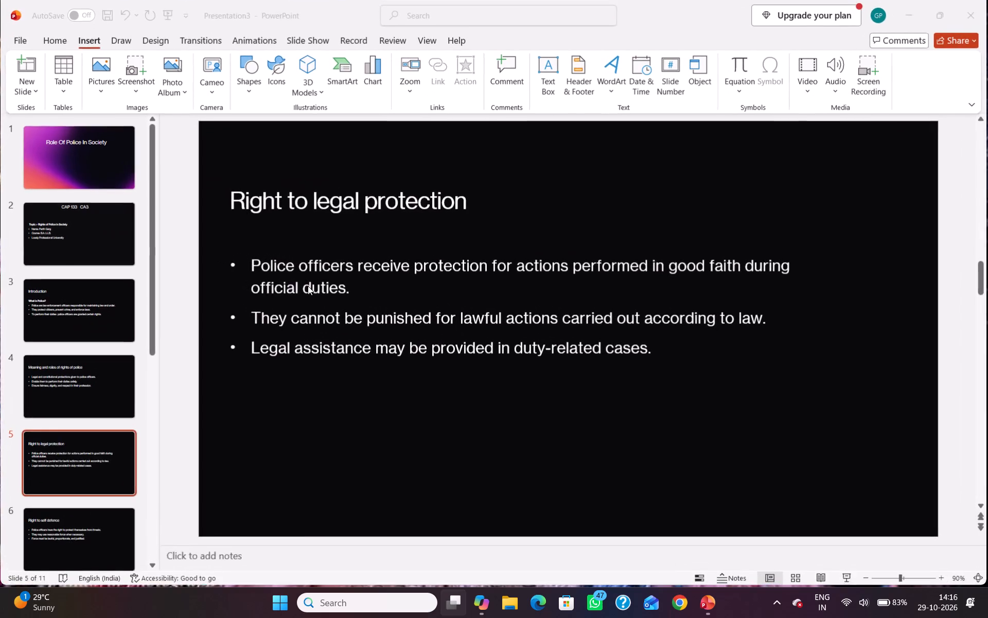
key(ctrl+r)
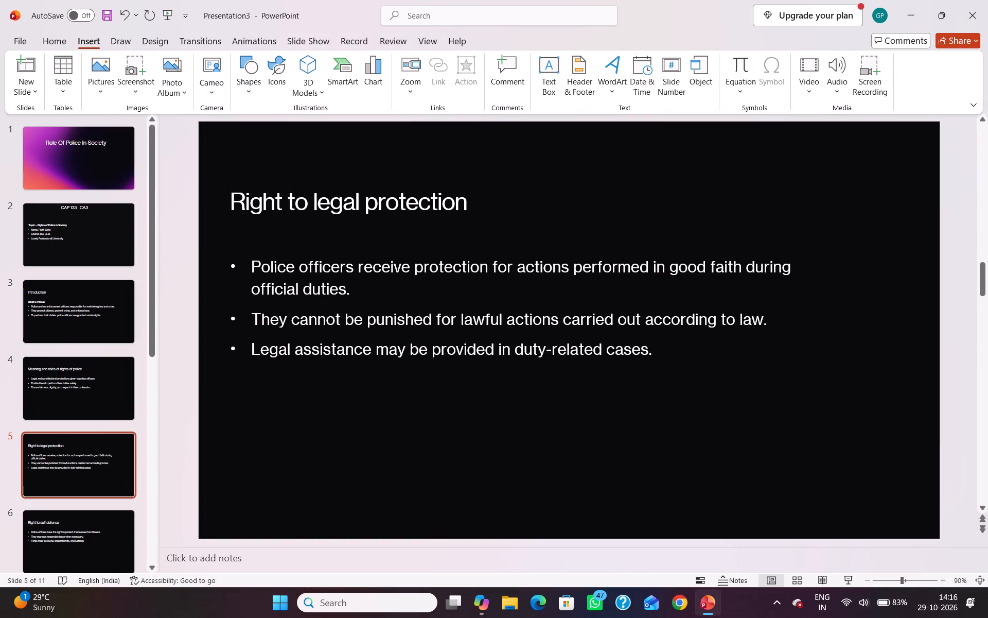
Switch to Google Chrome and search Google for "ROLE OF POLICE IN SOCIETY IMAGES".
key(super+r)
key(Return)
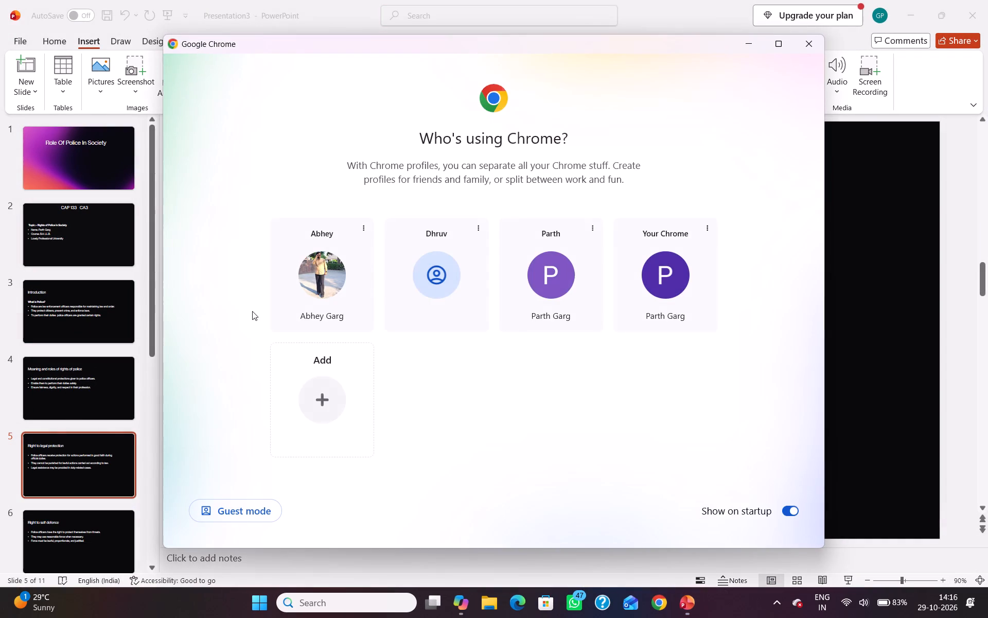
click(636, 287)
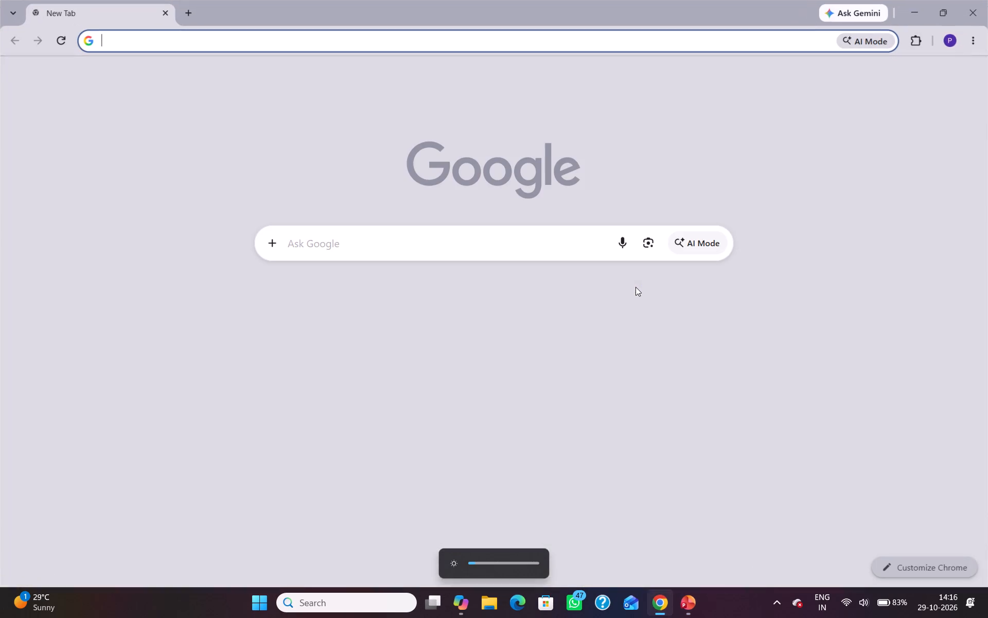
click(508, 237)
key(p)
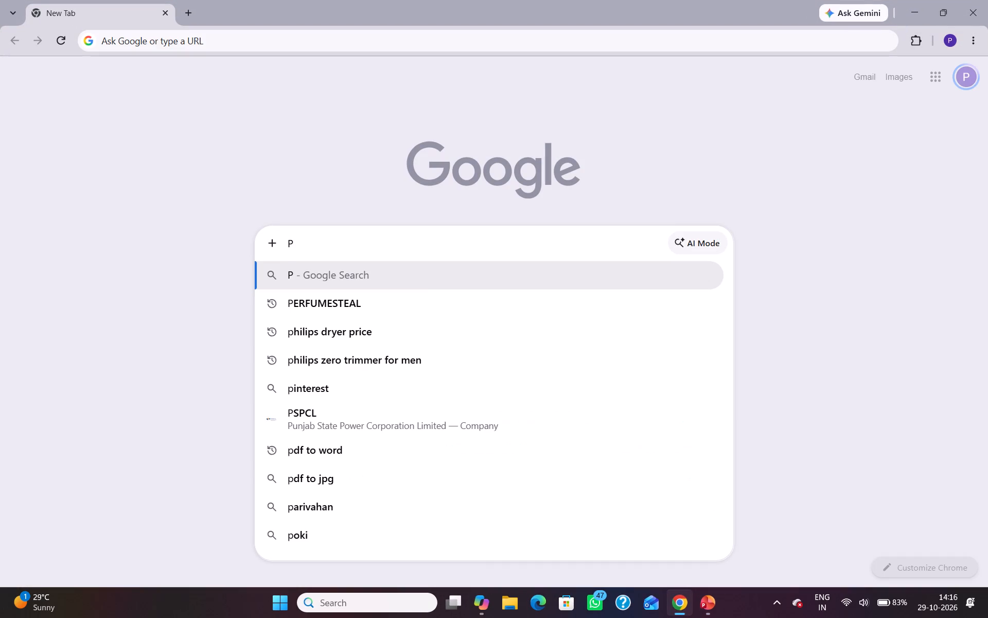
key(BackSpace)
text(ROLE OF POLICE IN SOCIETY)
key(space)
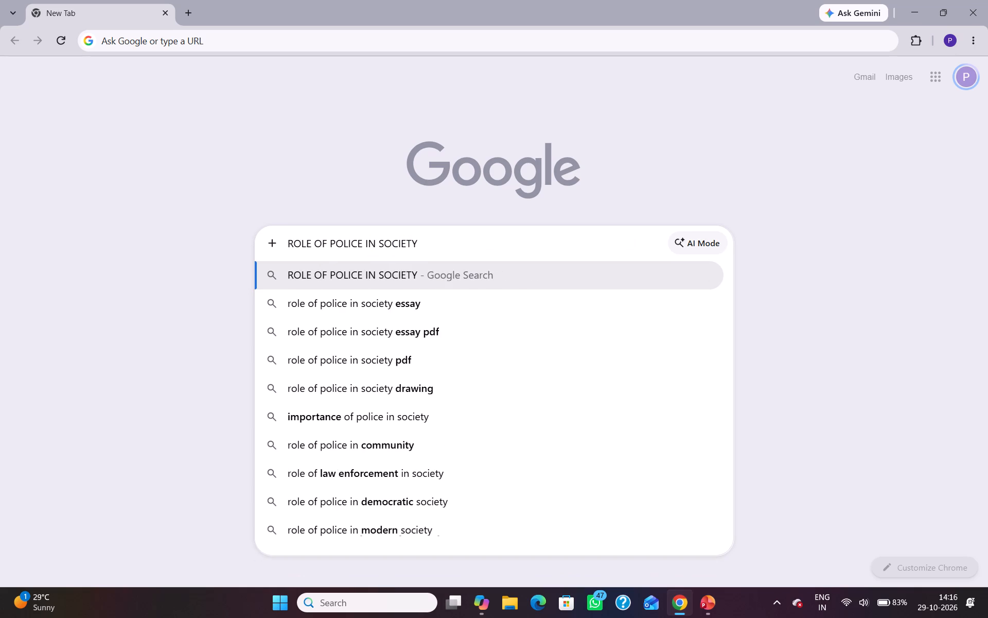
text(IMAGES)
key(space)
key(Return)
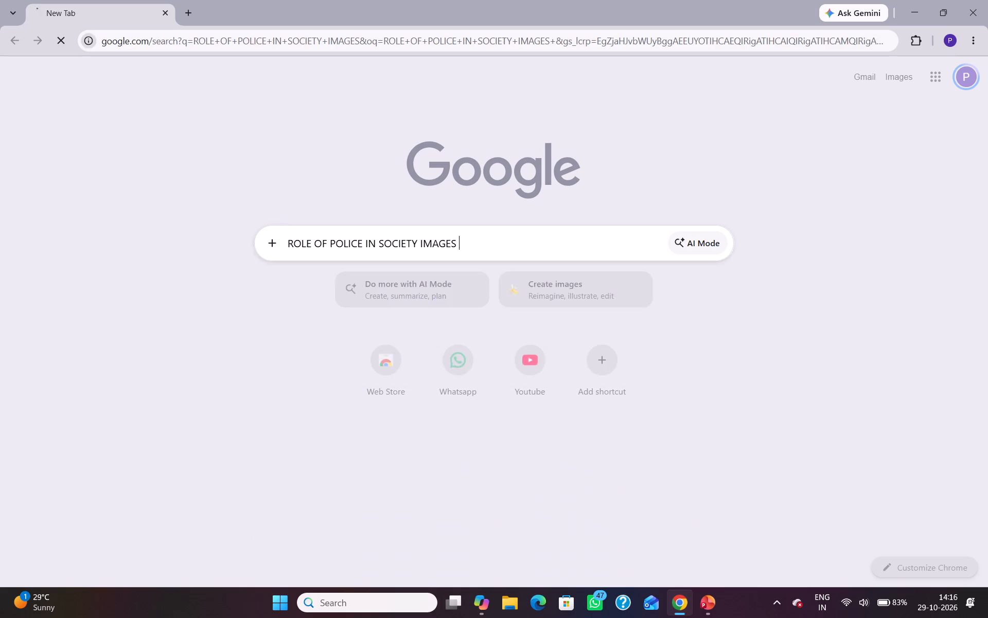
Open the Magnific photo of two police officers talking with a woman from the image results and copy it.
scroll(342, 227, down, 1)
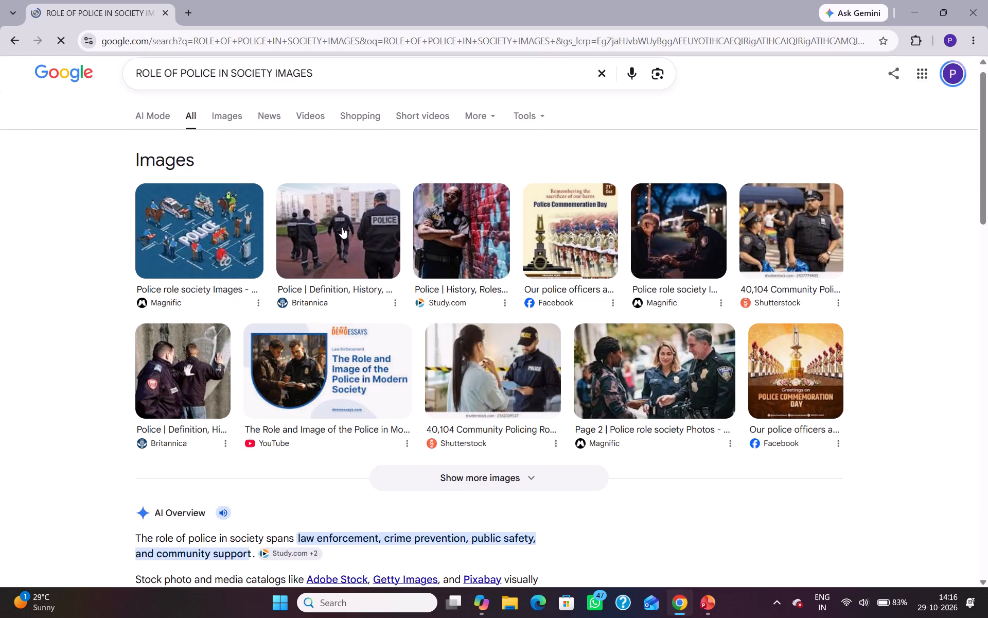
scroll(342, 227, down, 1)
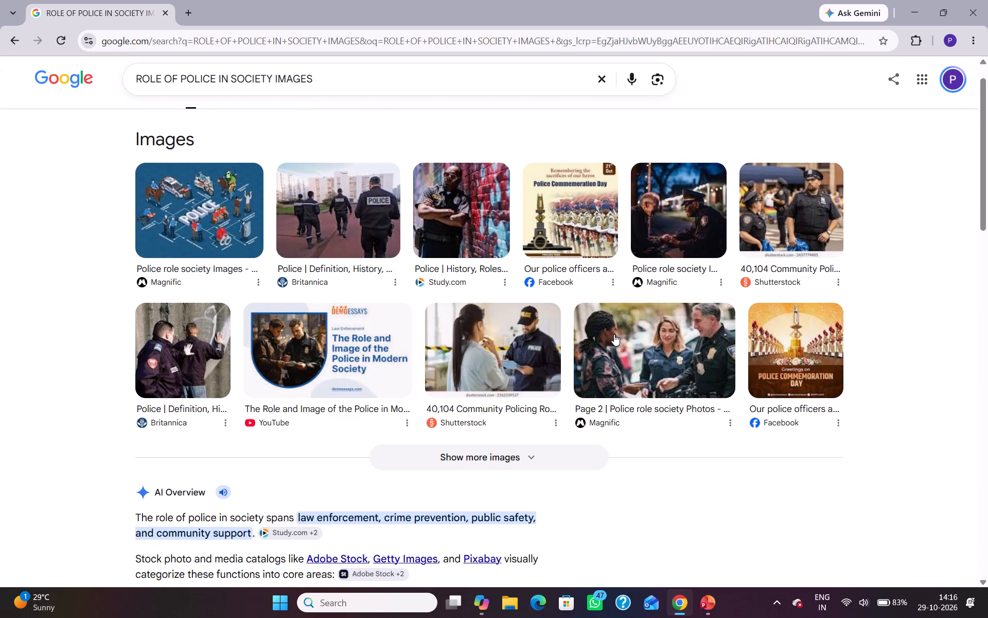
click(614, 334)
click(610, 336)
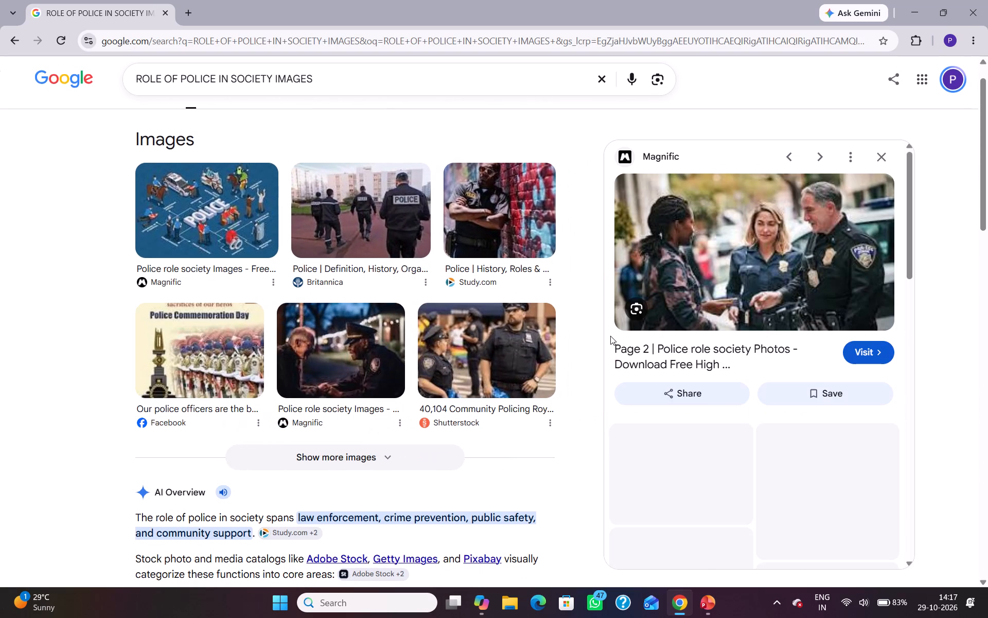
right_click(790, 280)
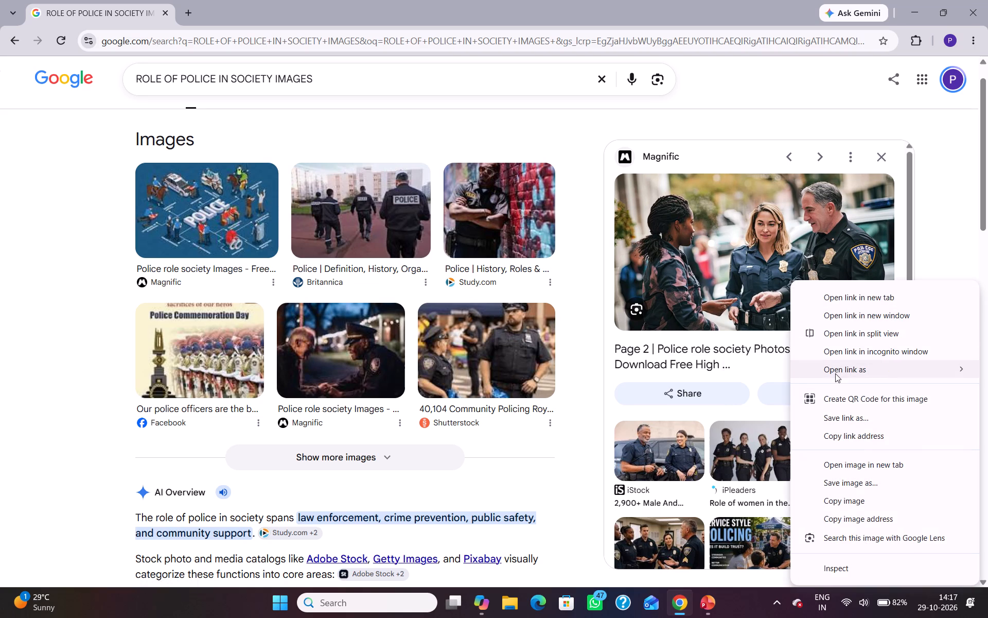
click(837, 499)
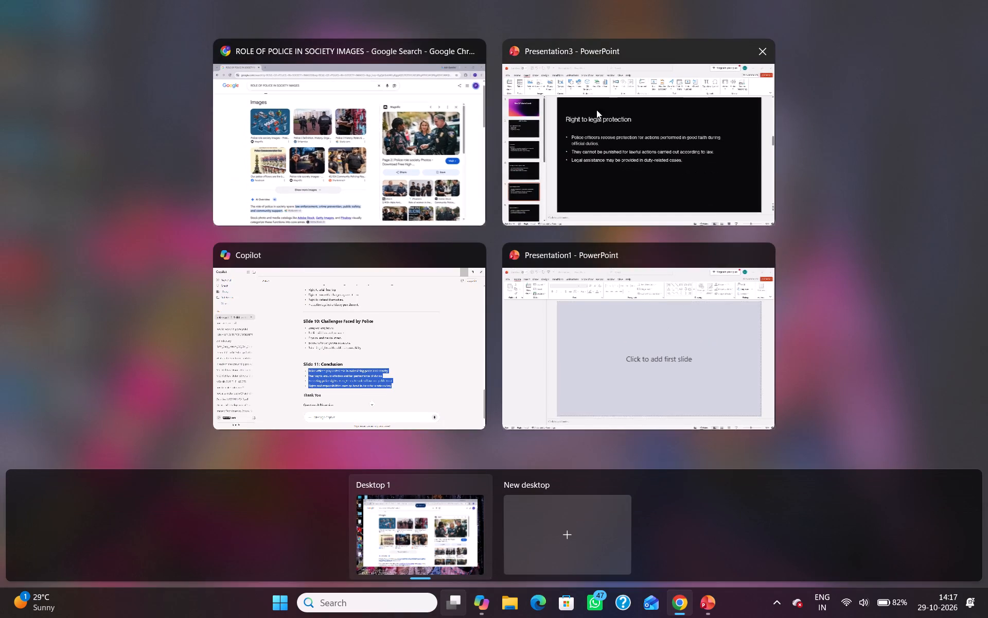
Switch back to Presentation3 in PowerPoint and paste the copied photo onto slide 7, Right to Fair Working Conditions.
click(631, 113)
scroll(506, 243, up, 8)
click(479, 293)
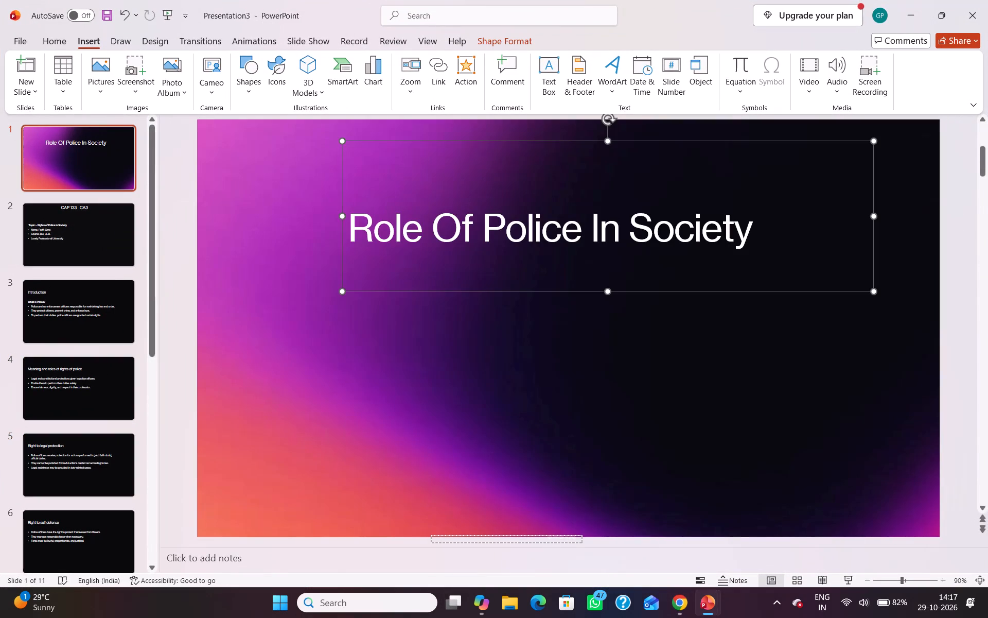
scroll(479, 293, down, 2)
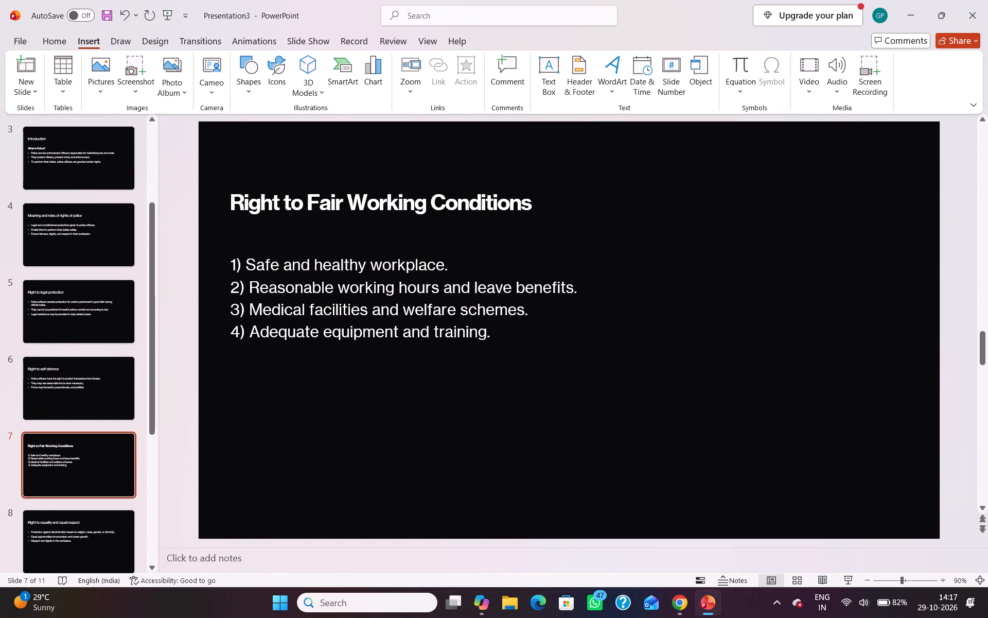
click(663, 274)
key(ctrl+c)
key(ctrl+v)
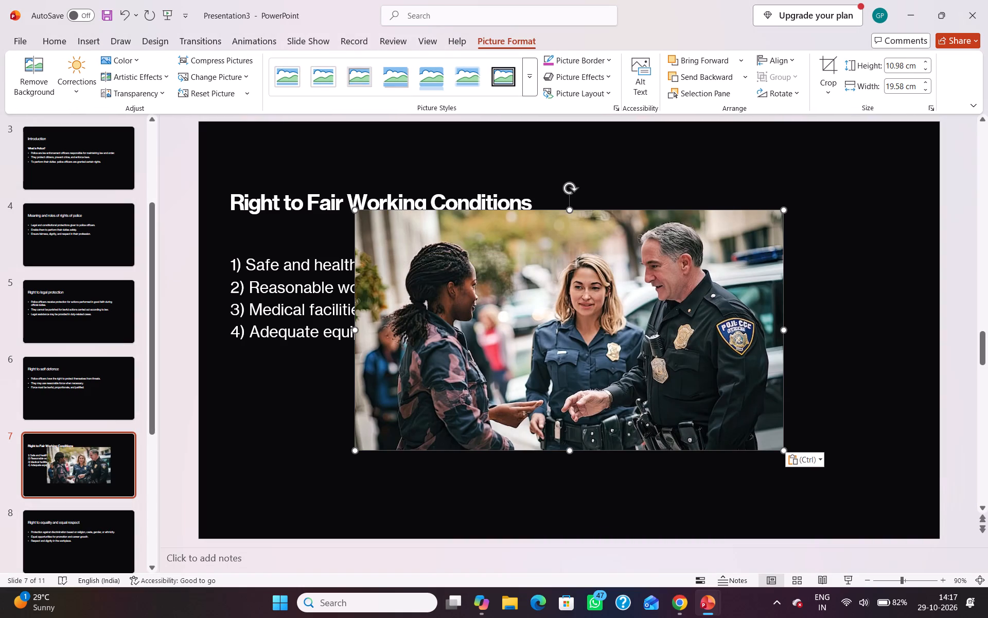
Narrow the pasted photo on slide 7 by moving its left edge inward until it clears the numbered list.
drag(352, 330, 398, 327)
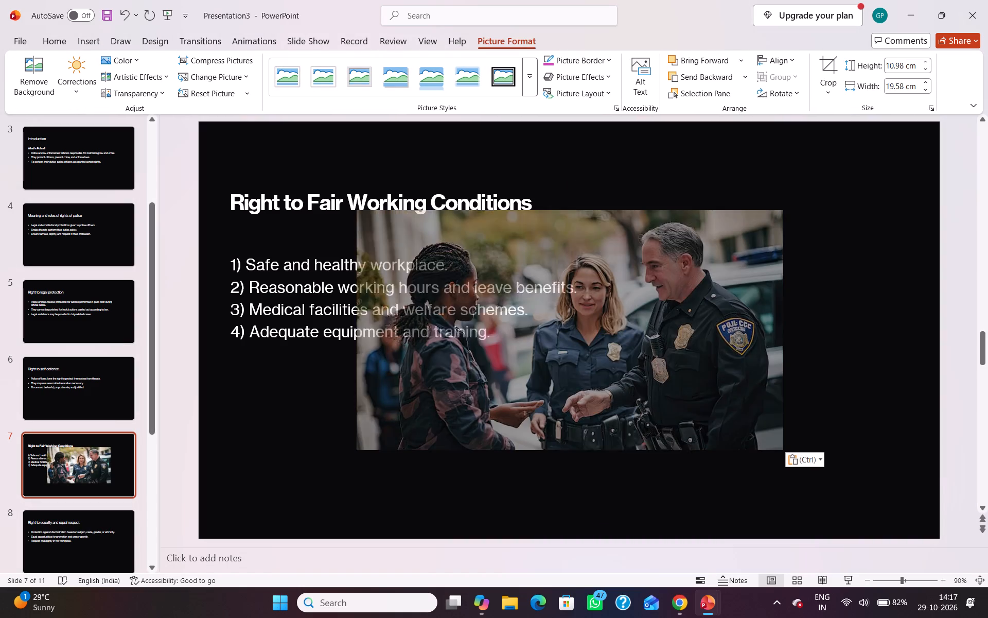
drag(398, 327, 600, 289)
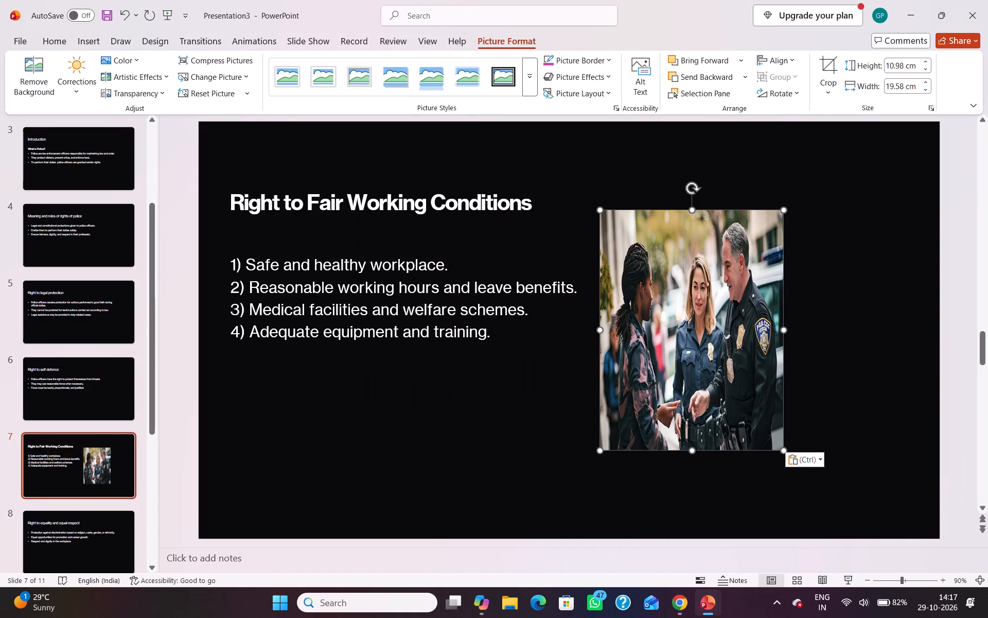
Resize the photo on slide 7 to about 11 cm high by 15.1 cm wide, filling the space beside the numbered list and heading.
click(783, 330)
drag(783, 330, 835, 334)
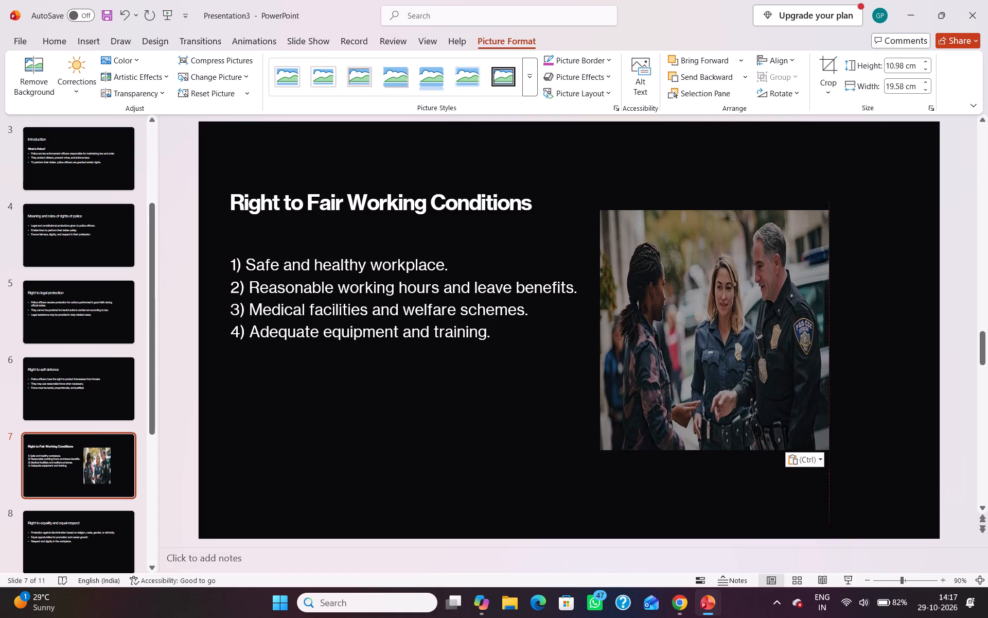
drag(835, 334, 938, 320)
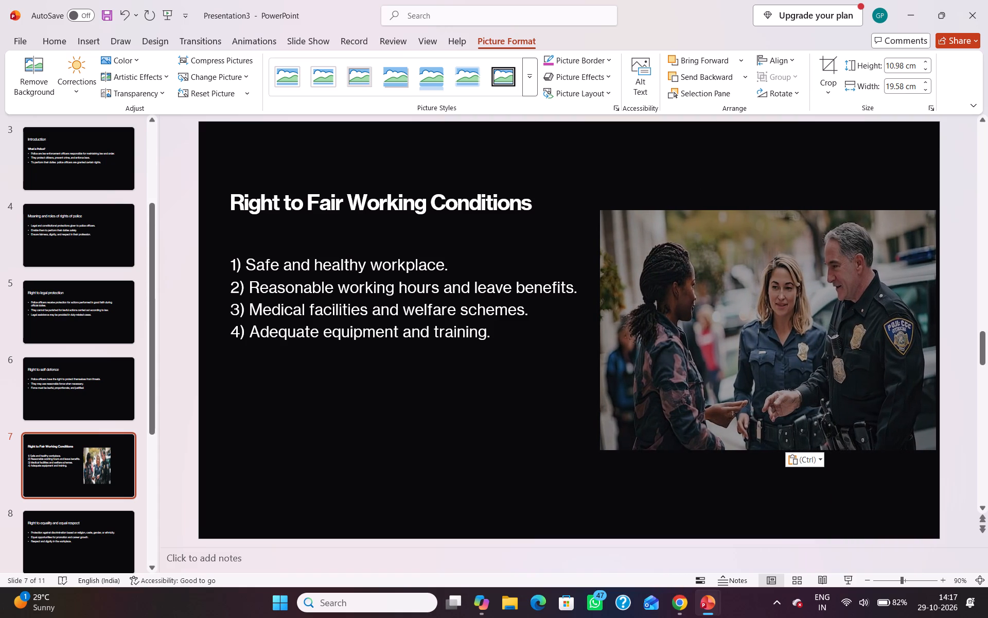
drag(938, 320, 938, 320)
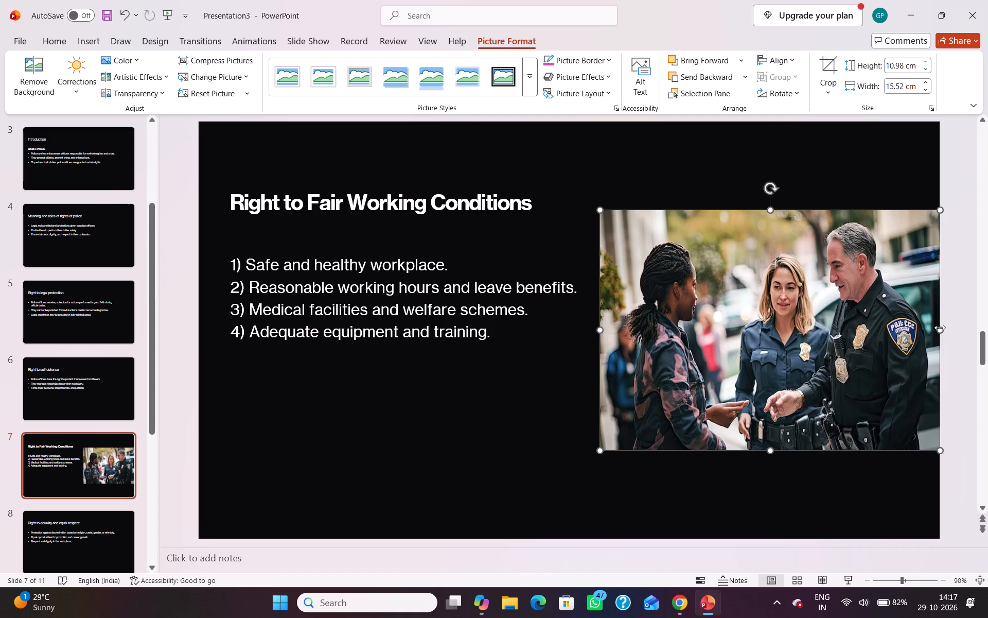
drag(940, 329, 931, 330)
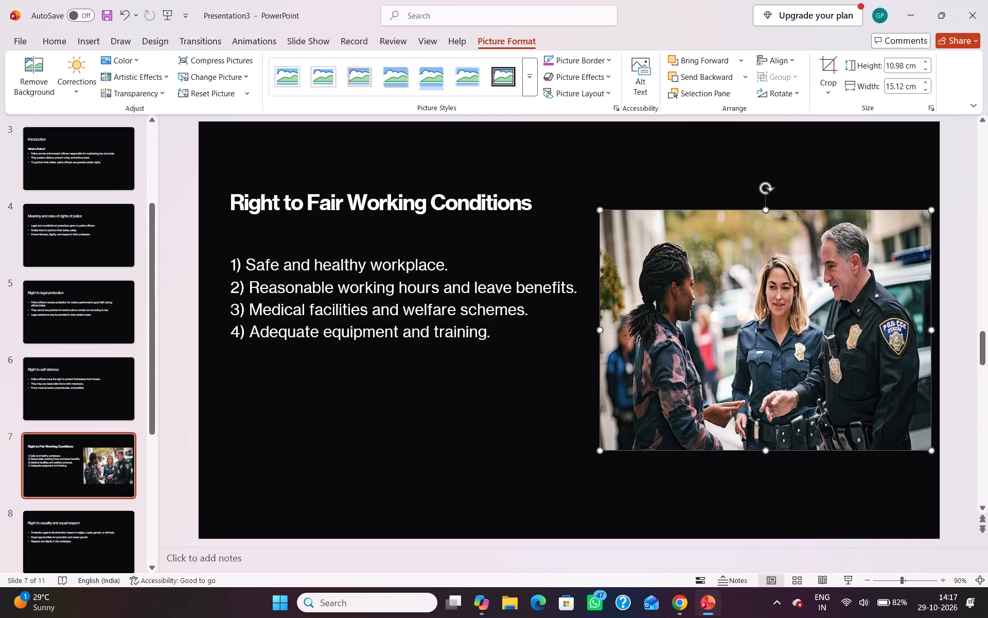
click(766, 211)
drag(766, 211, 760, 153)
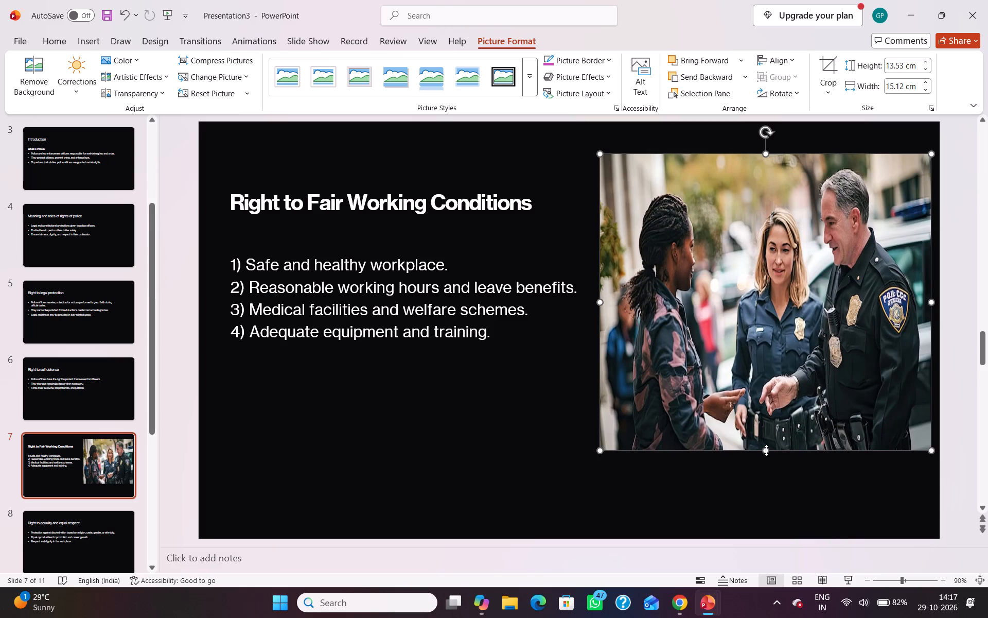
drag(766, 450, 770, 396)
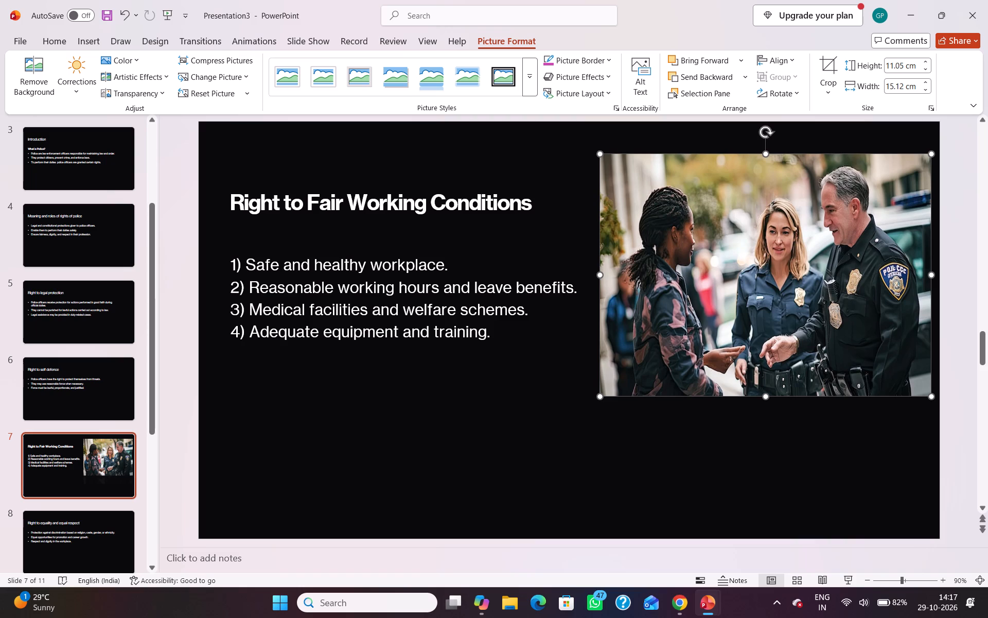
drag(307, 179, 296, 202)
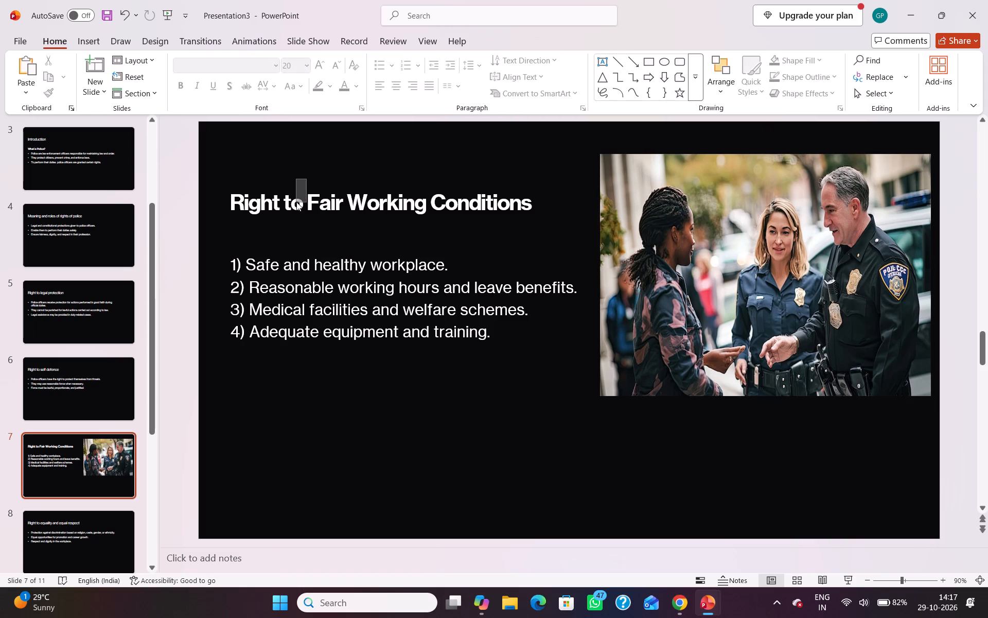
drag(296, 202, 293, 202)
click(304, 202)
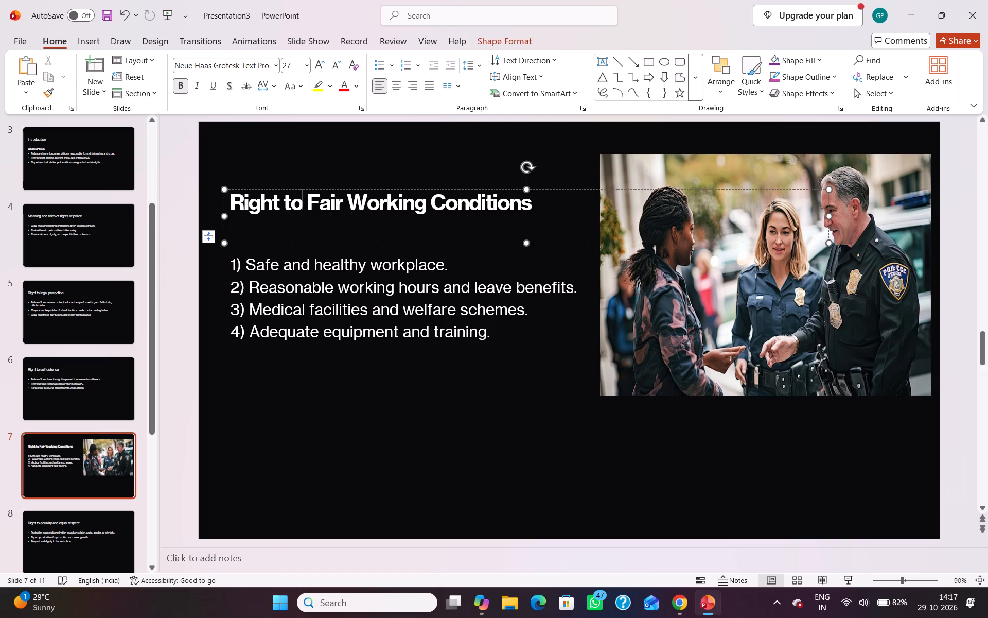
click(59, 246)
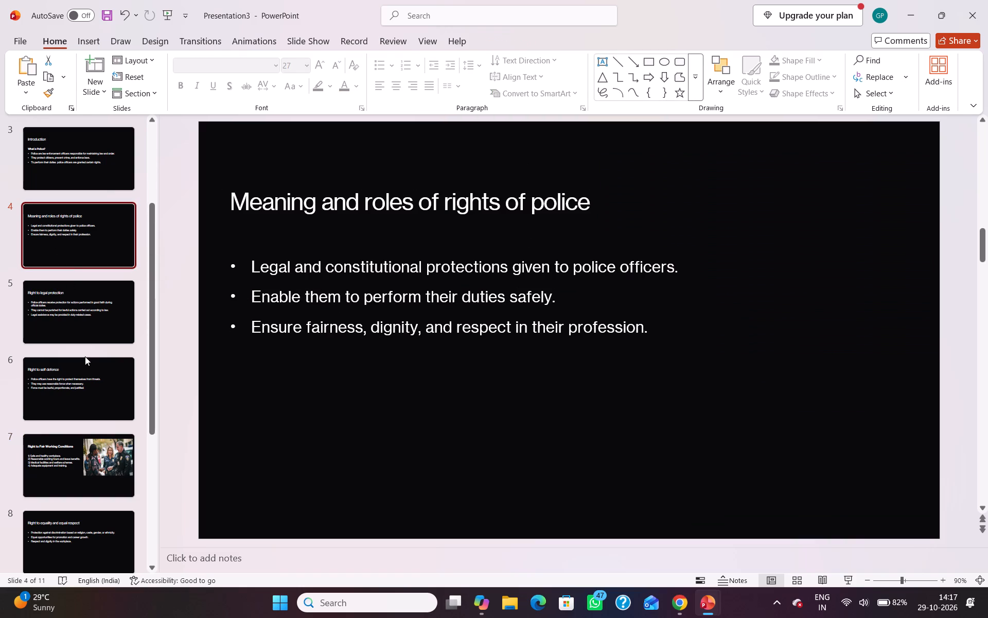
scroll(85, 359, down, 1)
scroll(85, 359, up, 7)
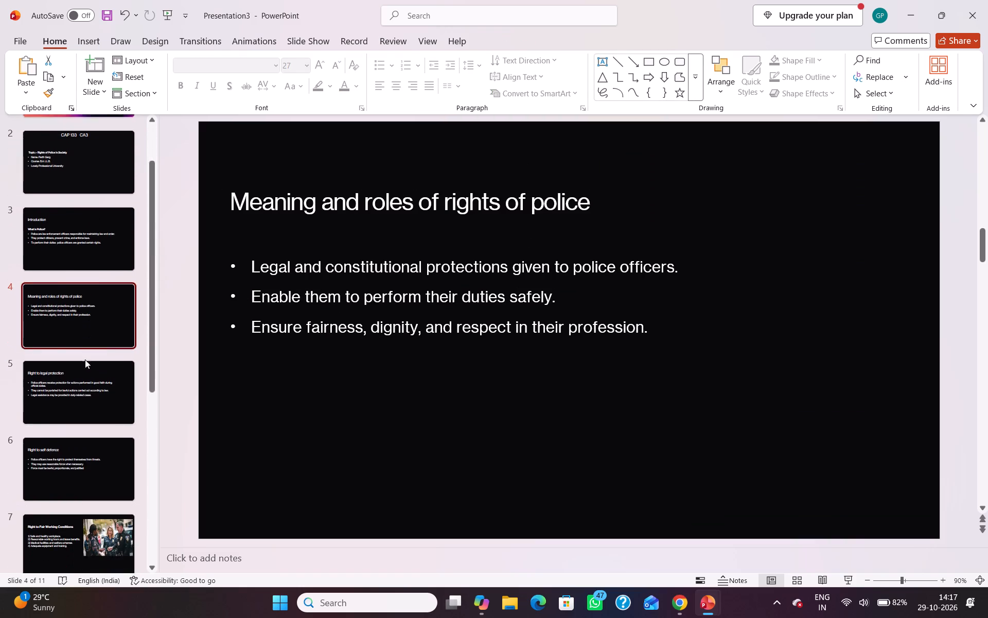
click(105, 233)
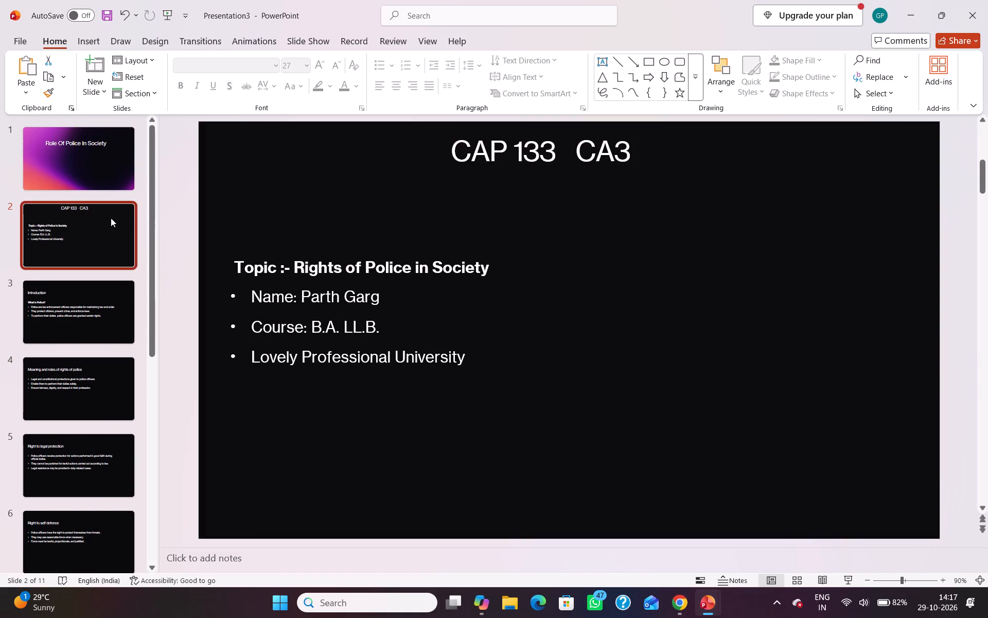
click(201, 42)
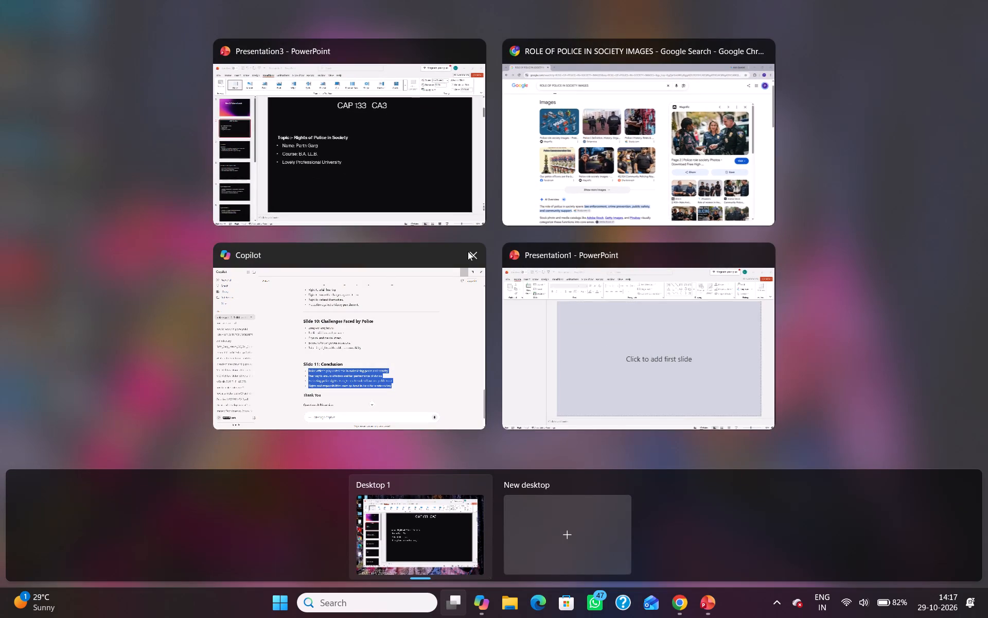
Close the Copilot window and return to Presentation3 in PowerPoint.
click(471, 255)
click(432, 191)
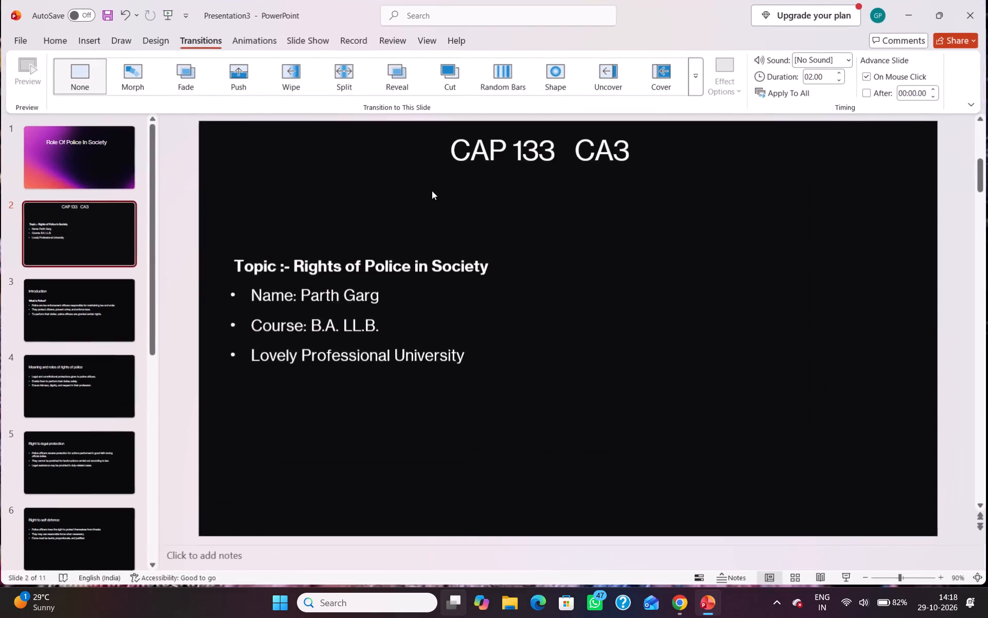
Go to slide 6, Right to self defence.
key(Down)
key(Down)
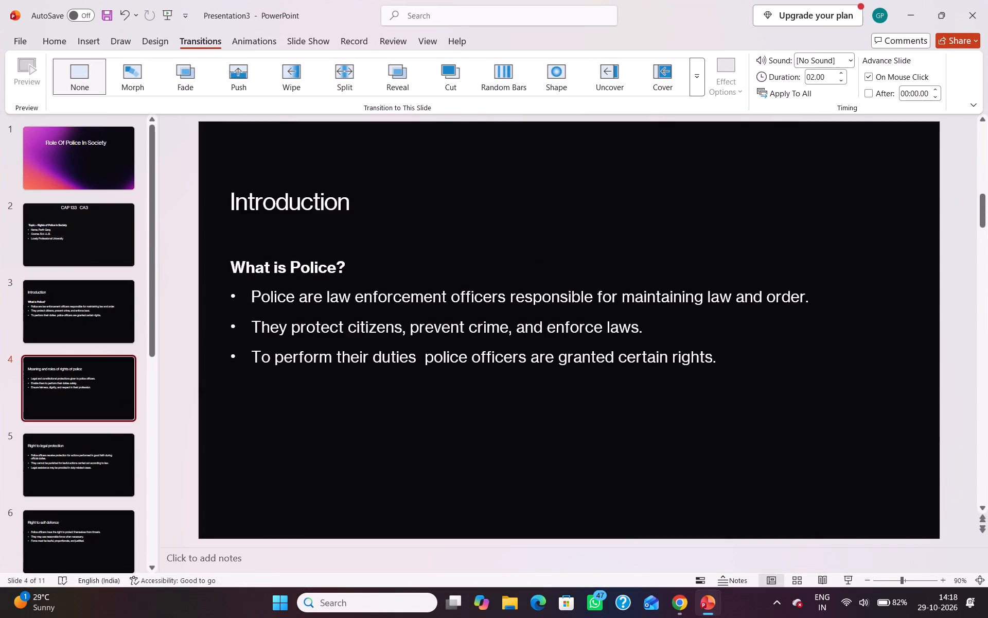
key(Down)
key(Down)
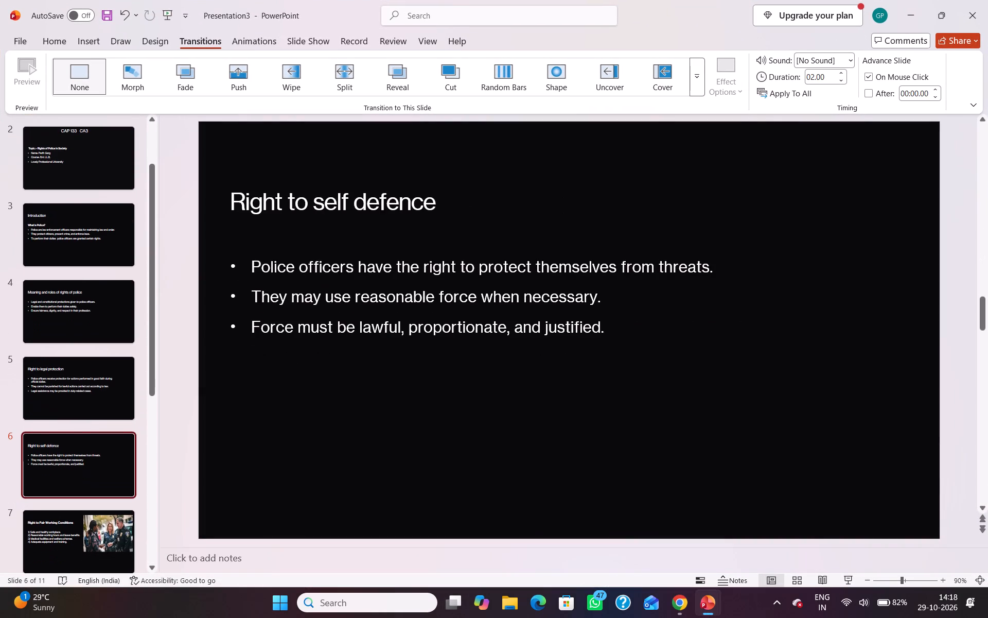
Switch to Google Chrome and search Google Images for "RIGHT TO SELF DEFENCE IMAGES".
click(472, 225)
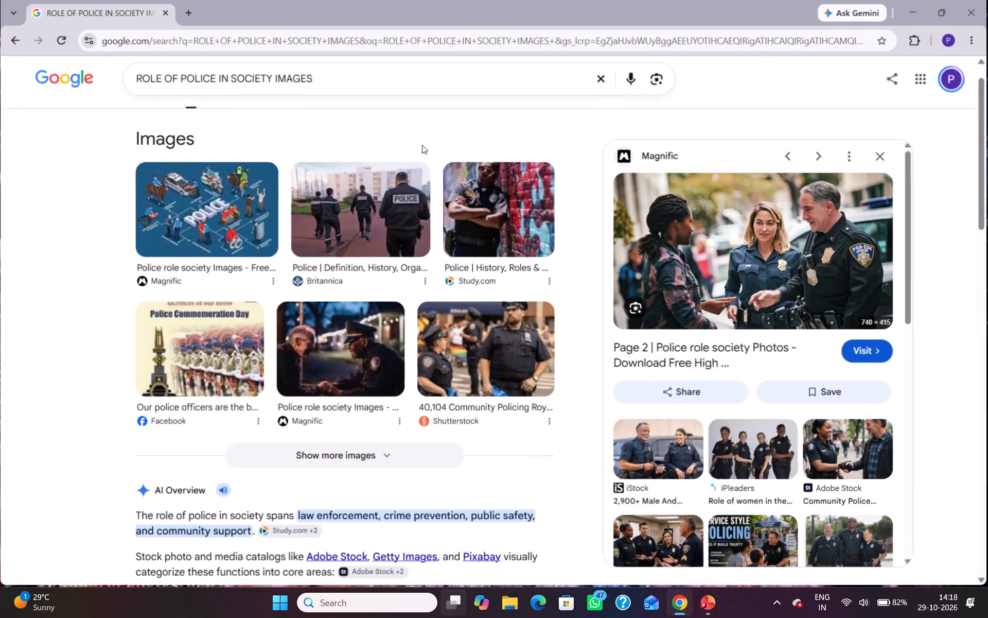
click(420, 71)
key(BackSpace)
key(BackSpace)
key(BackSpace)
key(BackSpace)
key(BackSpace)
key(BackSpace)
key(BackSpace)
key(BackSpace)
key(BackSpace)
key(BackSpace)
key(BackSpace)
key(BackSpace)
key(BackSpace)
key(BackSpace)
key(BackSpace)
key(BackSpace)
key(BackSpace)
key(BackSpace)
key(BackSpace)
key(BackSpace)
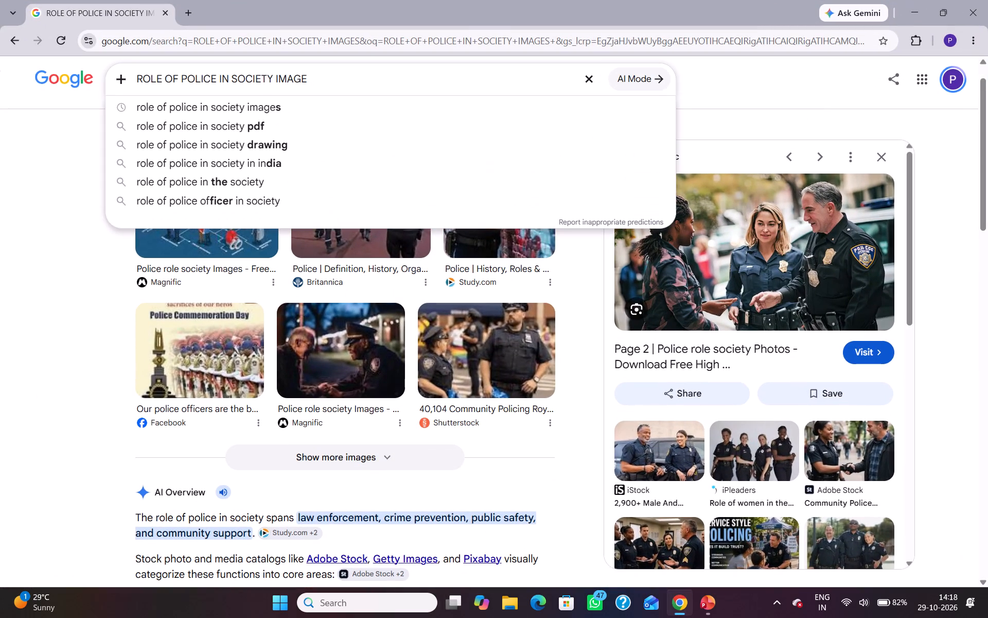
text(RIGHT TO SELF)
key(space)
text(DEFDENCE)
key(space)
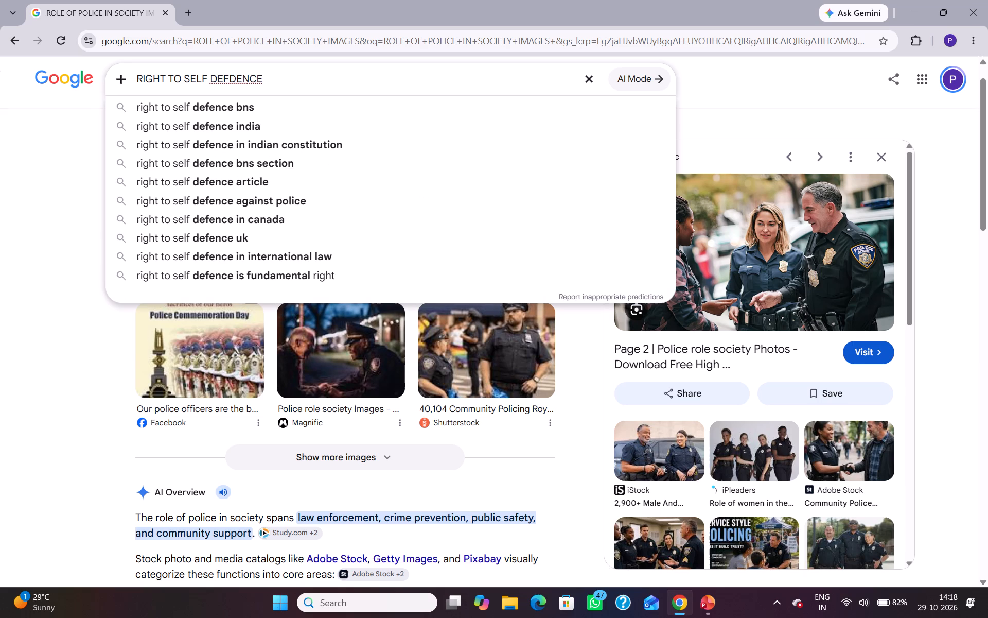
key(space)
text(IMAGES)
key(space)
key(Return)
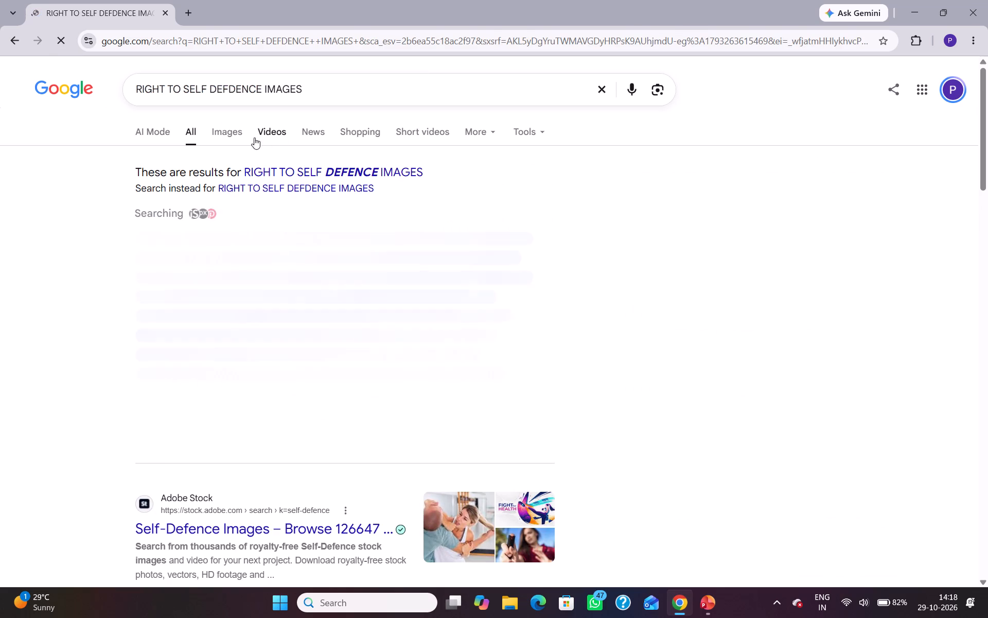
click(232, 134)
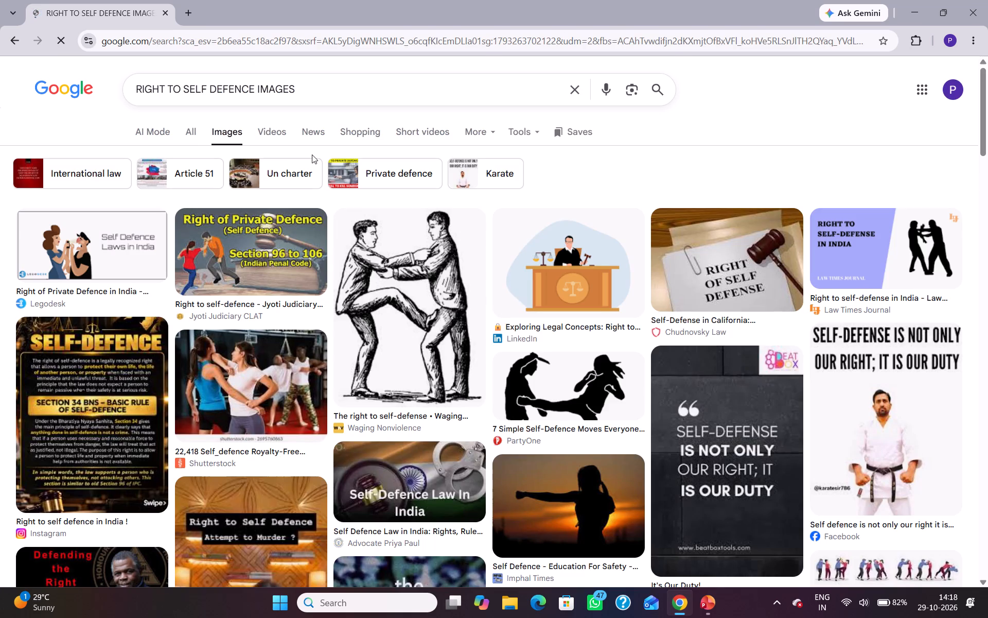
Find The Indian Express photo of silhouetted armed soldiers walking in the image results, open it and copy it.
scroll(381, 267, down, 2)
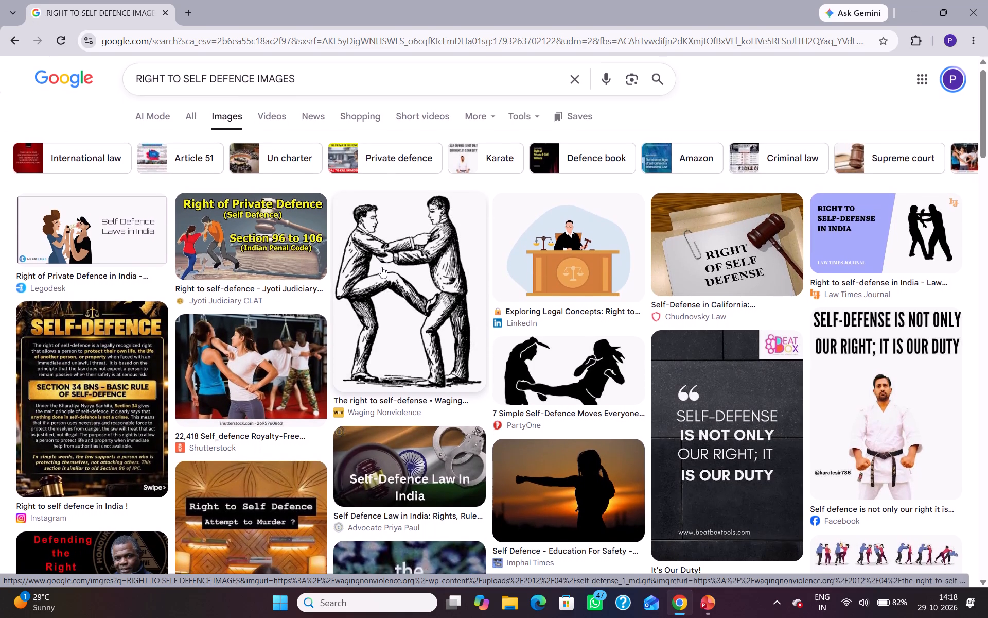
scroll(381, 267, down, 5)
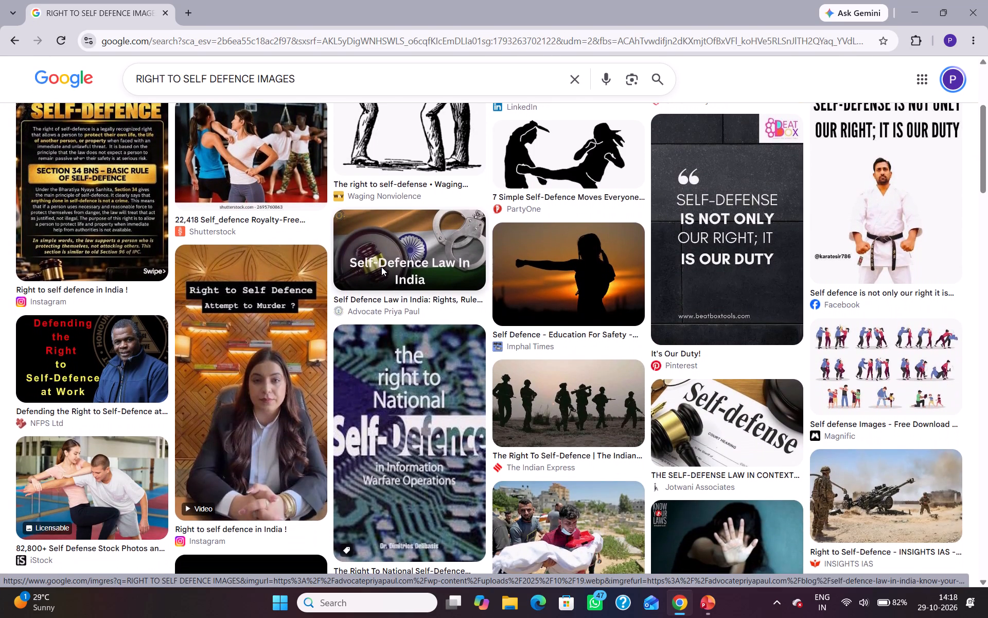
scroll(381, 267, down, 1)
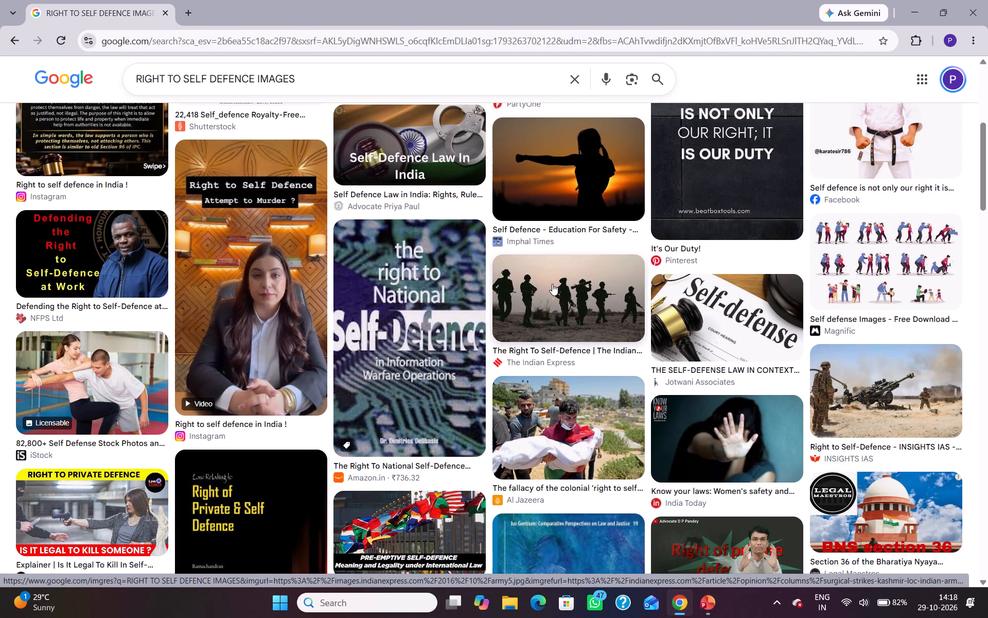
click(552, 284)
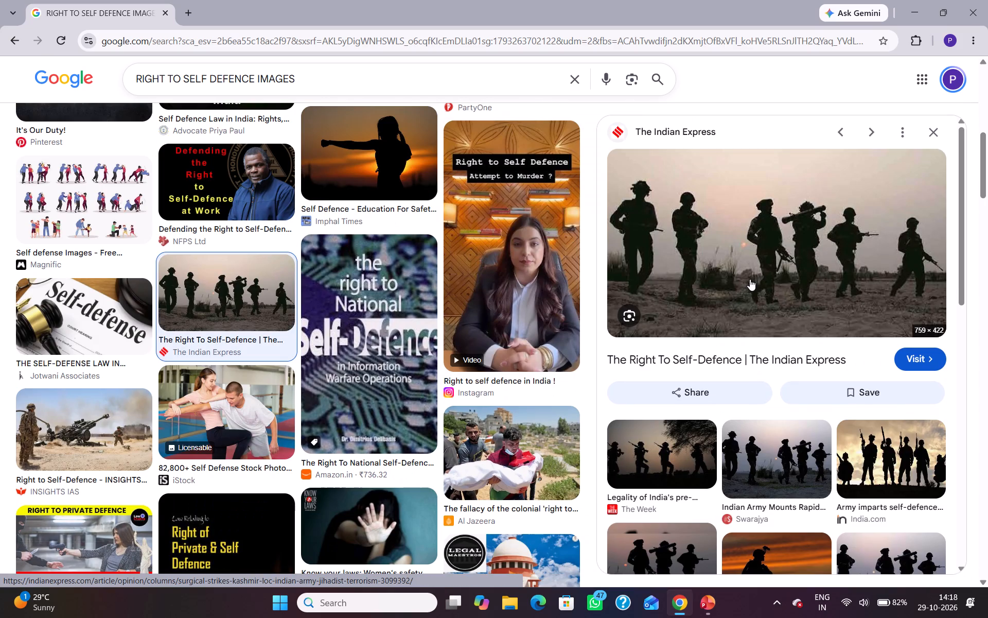
right_click(750, 279)
click(822, 501)
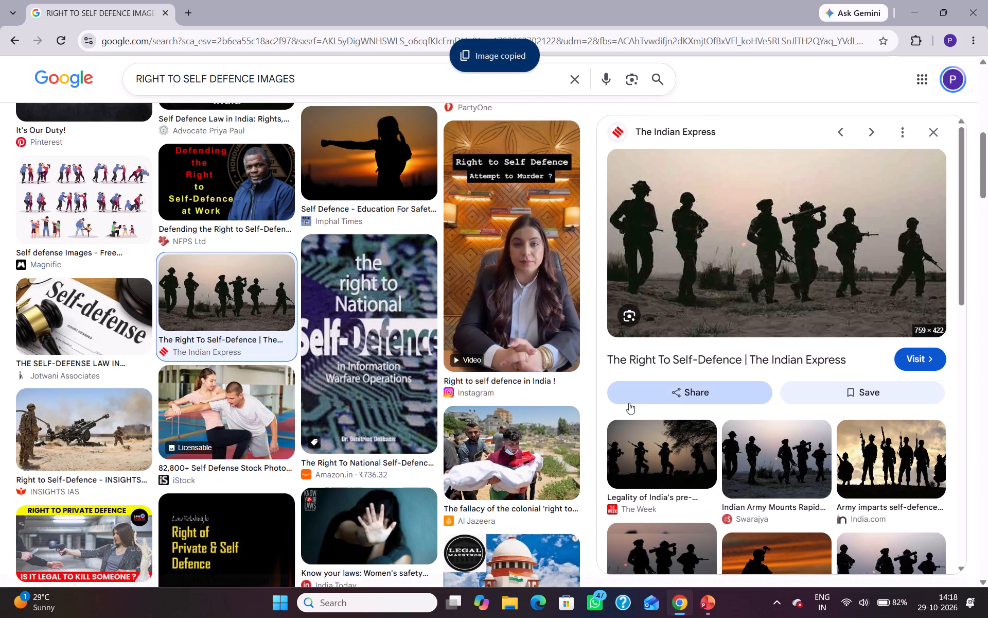
Switch back to Presentation3 in PowerPoint and paste the copied soldiers photo onto slide 6, Right to self defence.
click(566, 294)
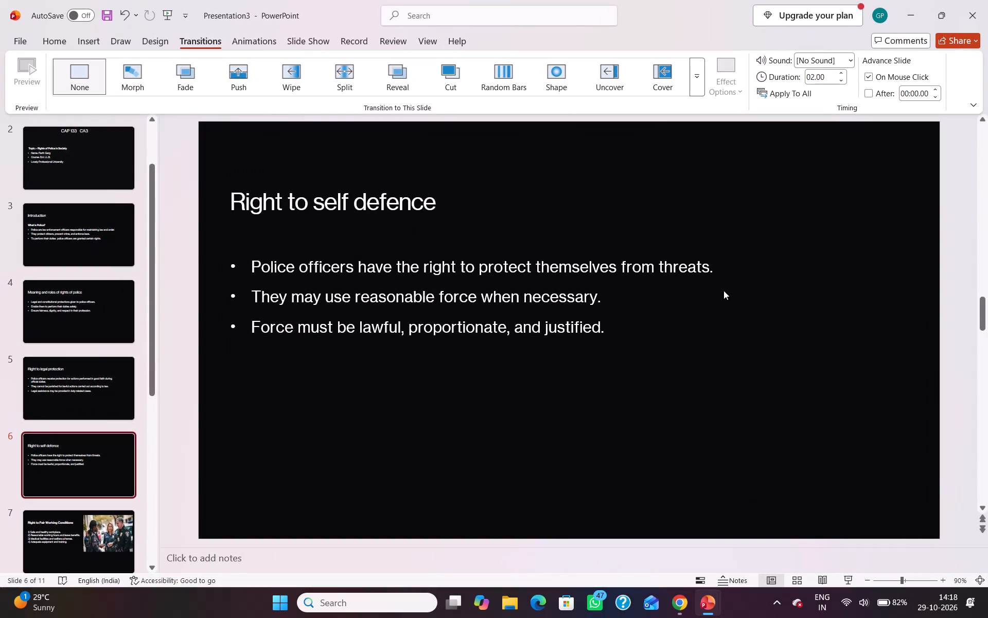
click(724, 290)
click(755, 292)
key(ctrl+v)
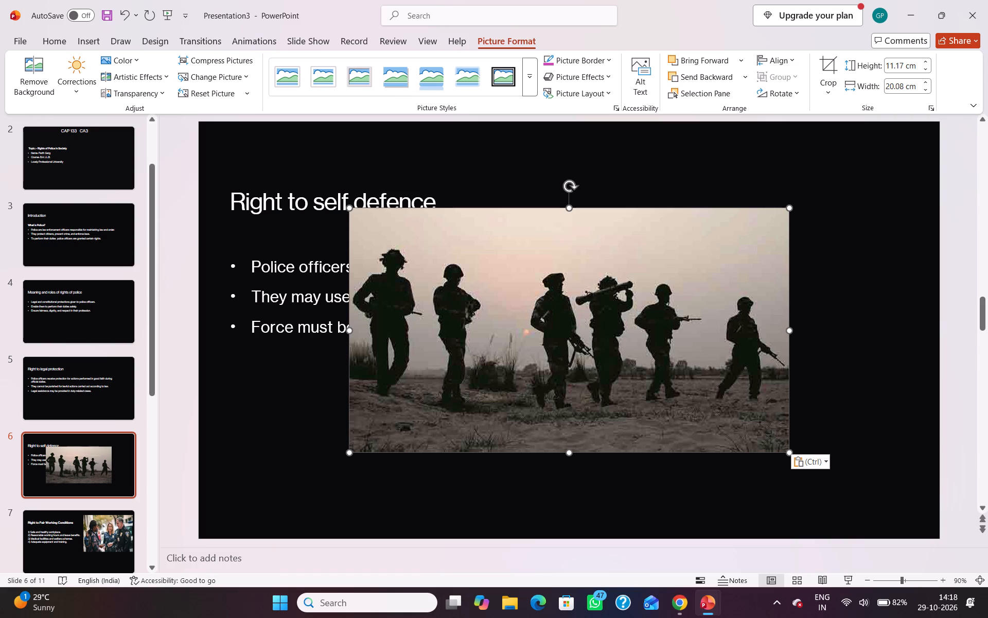
Resize the soldiers photo on slide 6 to about 7.3 cm high by 14.25 cm wide, below the first bullet and clear of the text.
drag(348, 332, 442, 336)
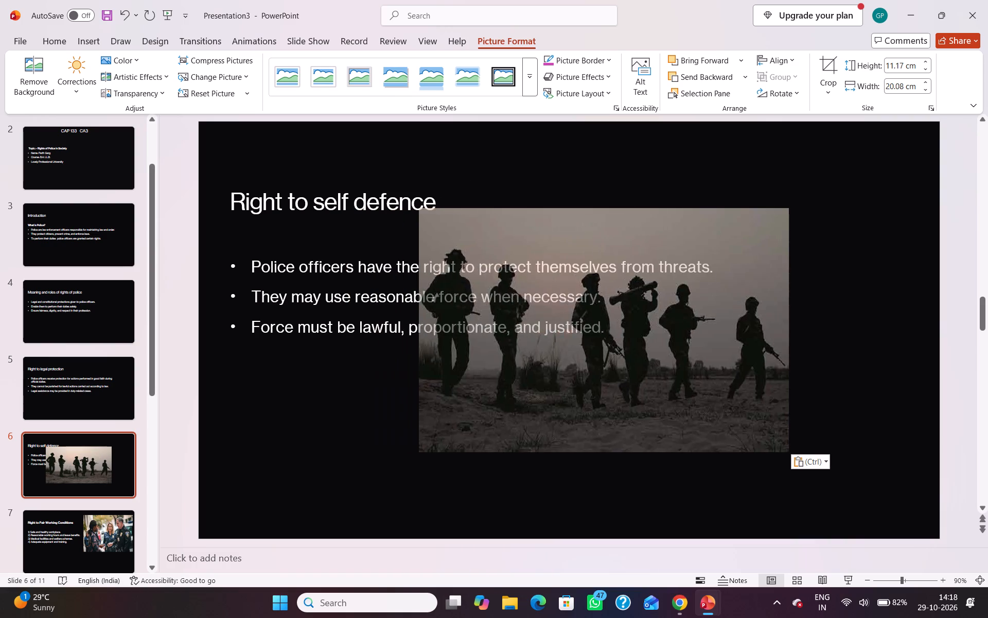
drag(442, 336, 616, 328)
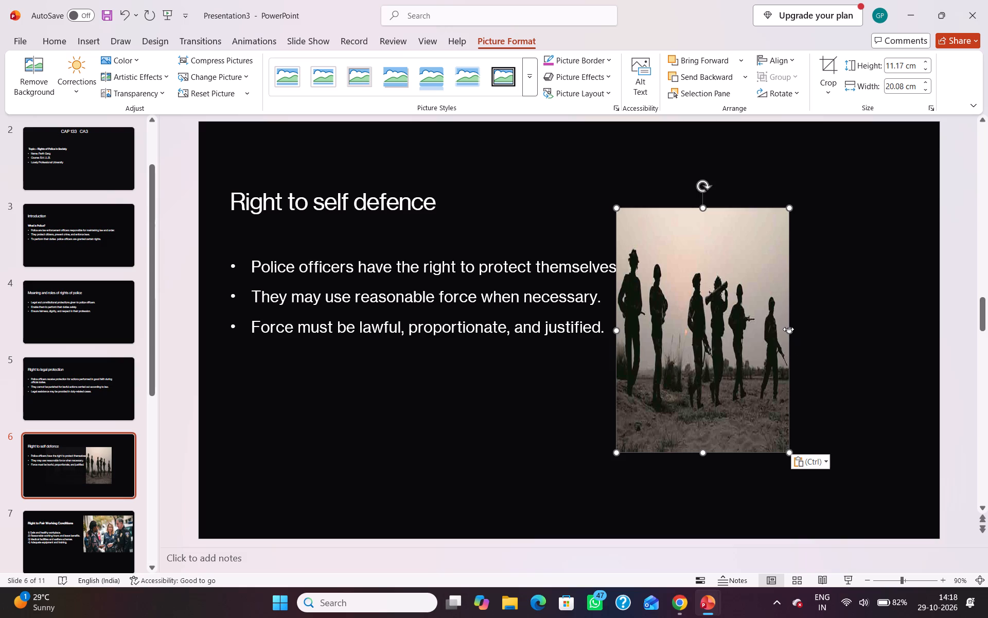
drag(788, 328, 971, 306)
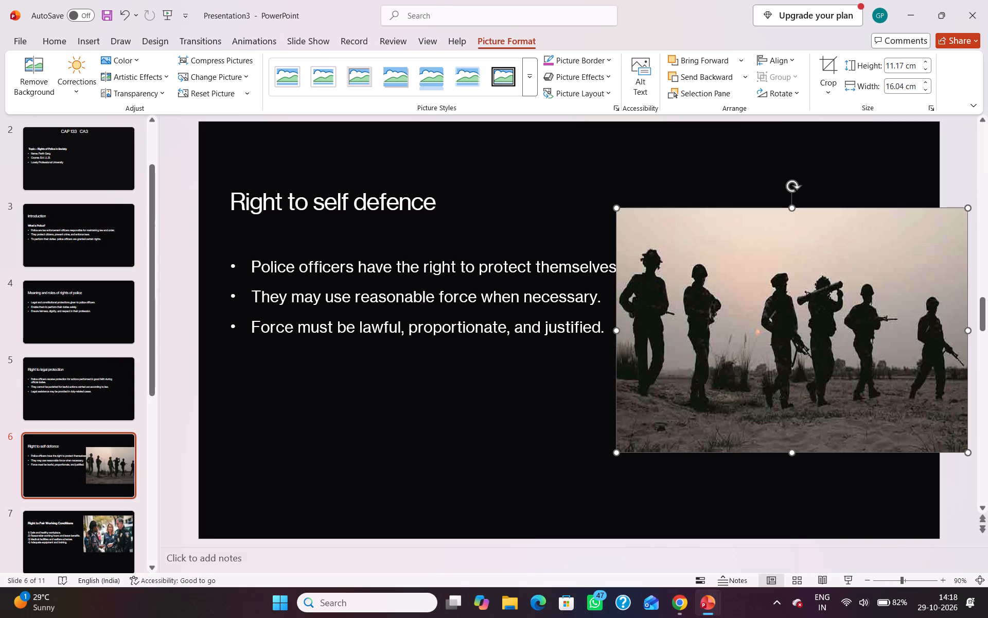
drag(969, 329, 928, 341)
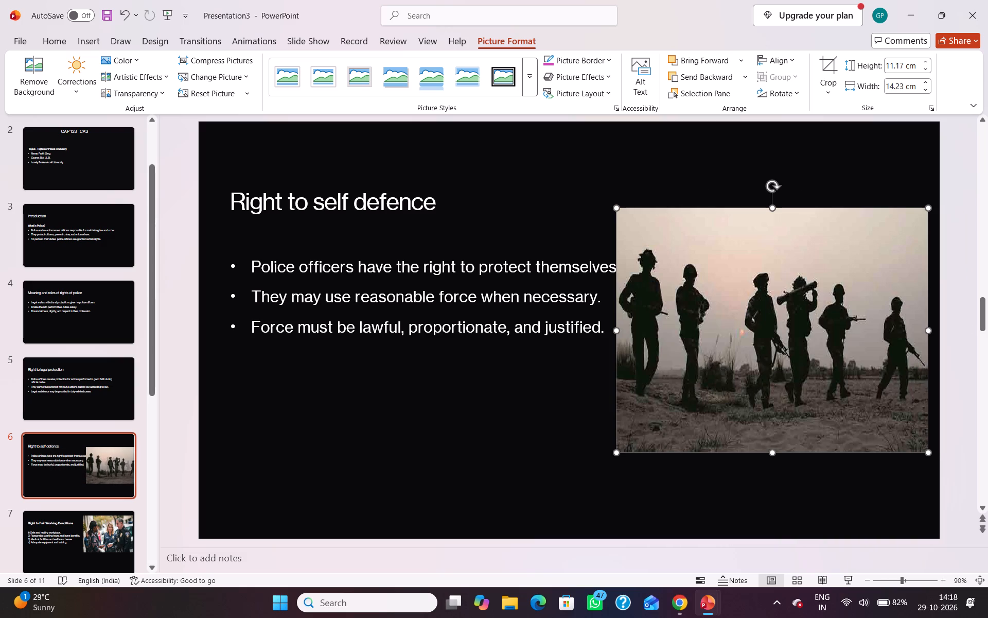
drag(617, 330, 660, 334)
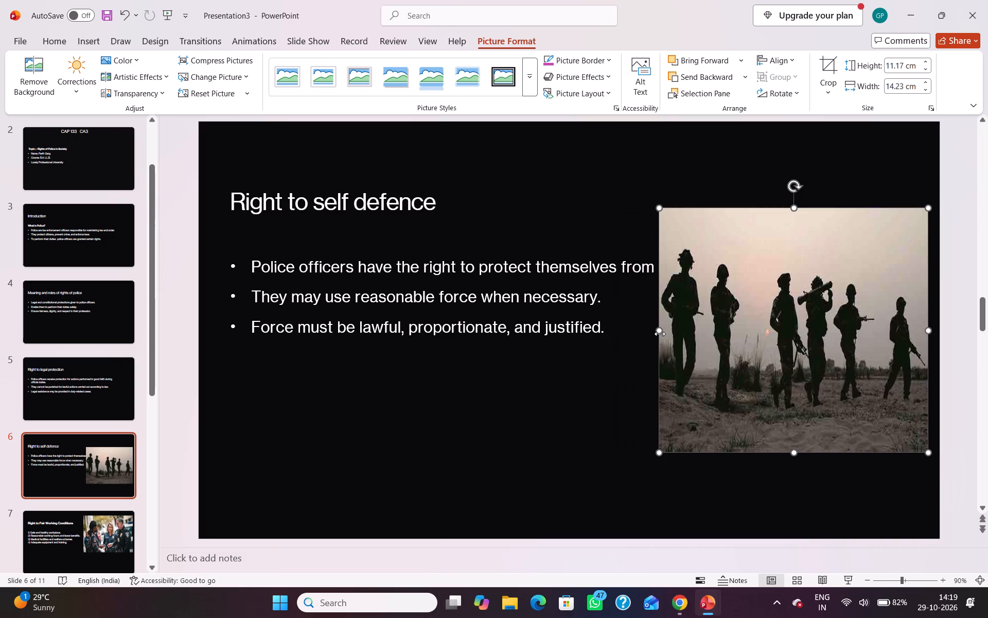
drag(795, 207, 785, 300)
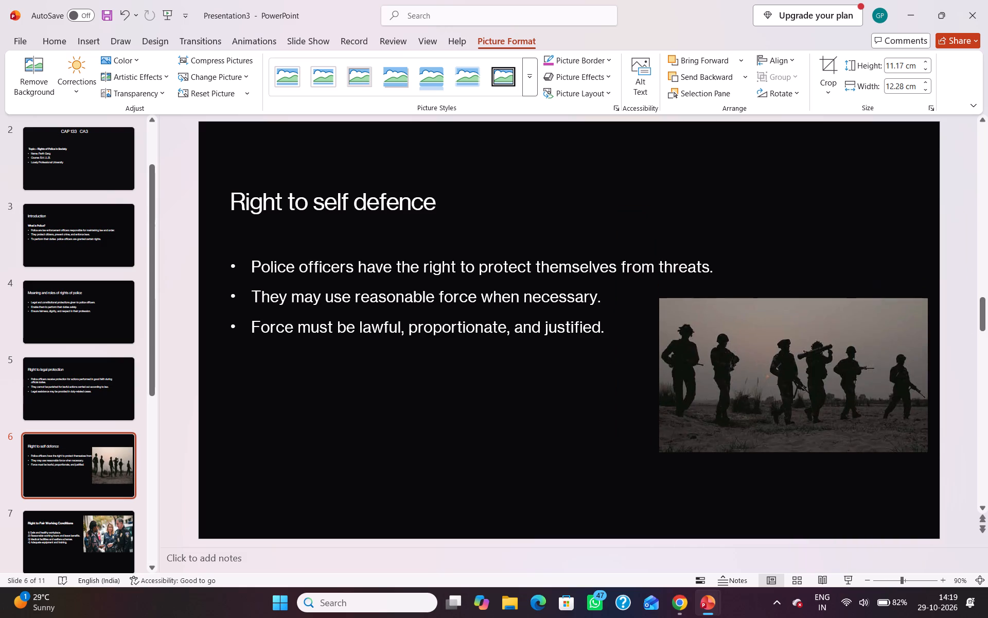
drag(785, 300, 782, 292)
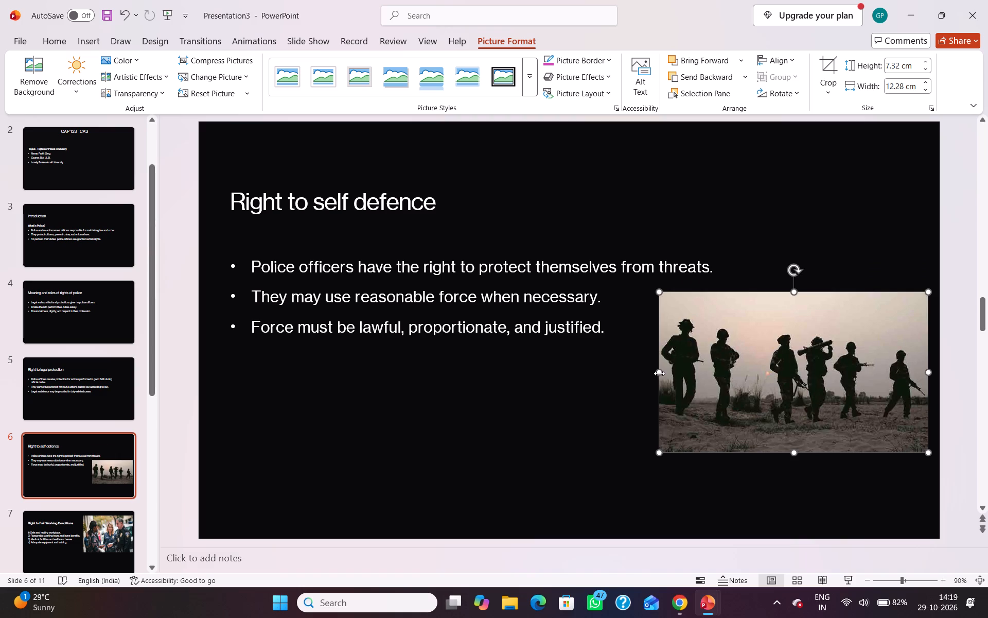
drag(659, 373, 615, 371)
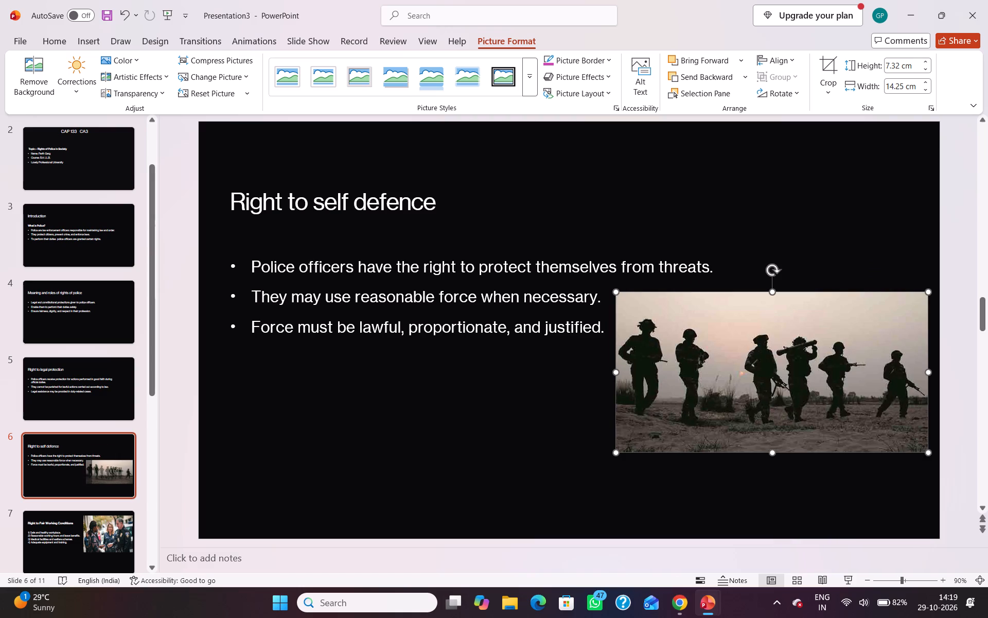
Stretch the soldiers photo on slide 6 slightly taller at its lower edge.
drag(773, 452, 773, 460)
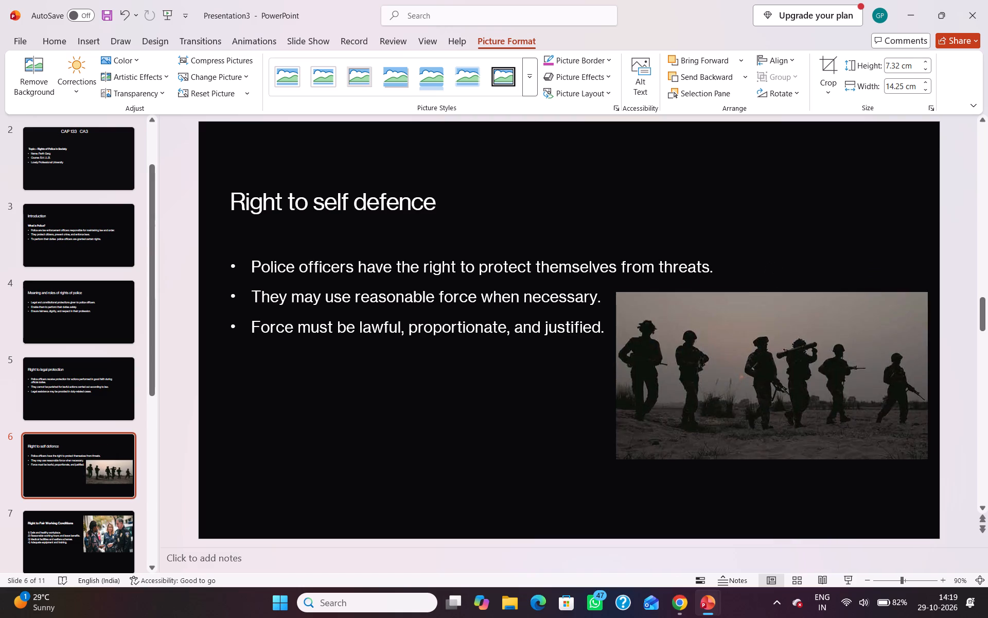
drag(773, 460, 773, 460)
click(532, 431)
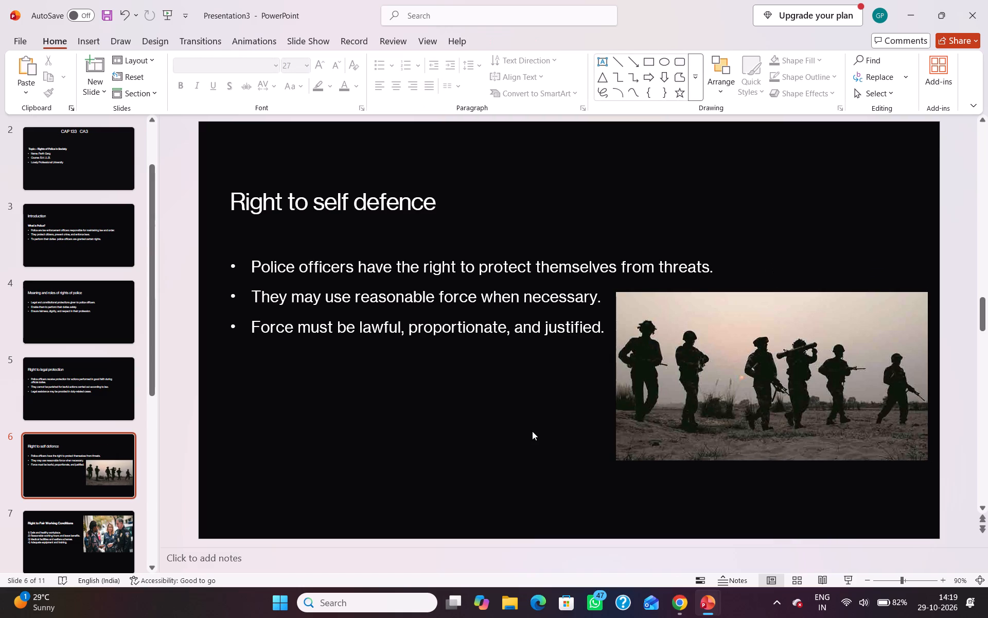
Go to slide 10, Challenges Faced by Police, and search Google Images in Chrome for "challenges faced by police images".
key(Down)
key(Down)
key(Down)
key(Down)
key(Down)
key(Down)
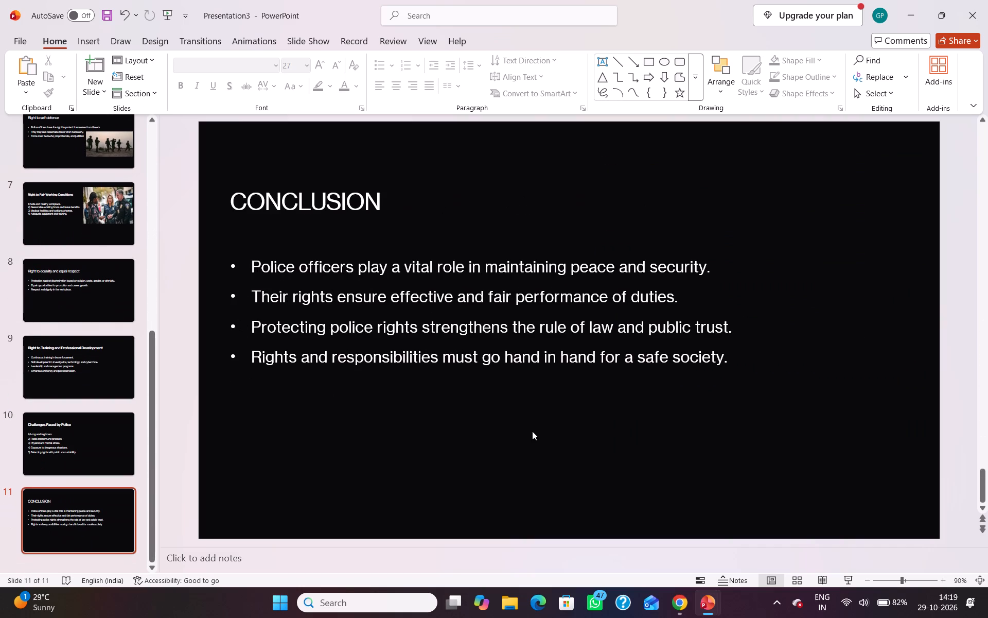
key(Down)
key(Up)
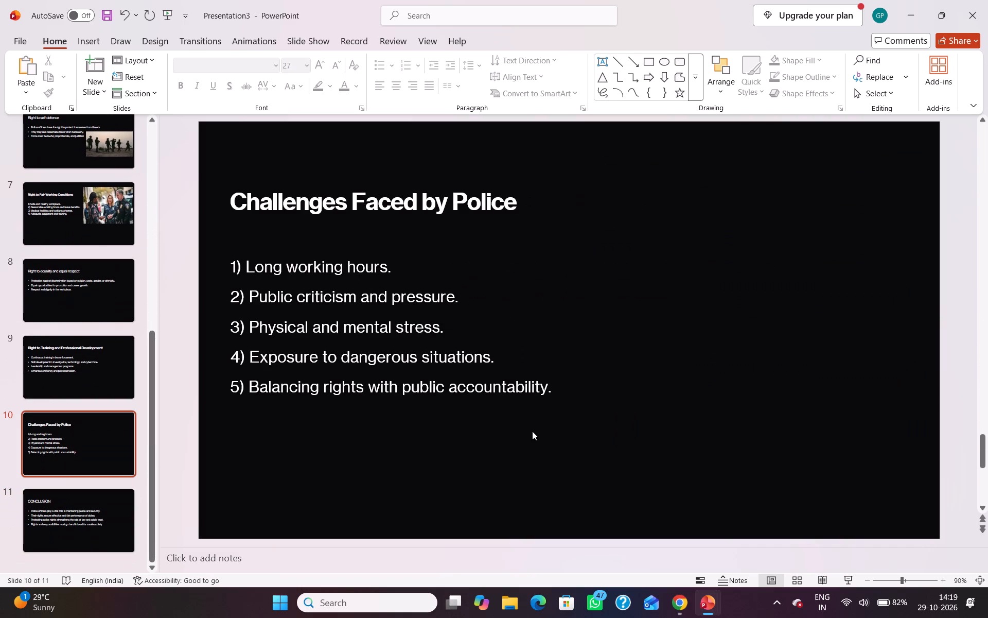
click(501, 242)
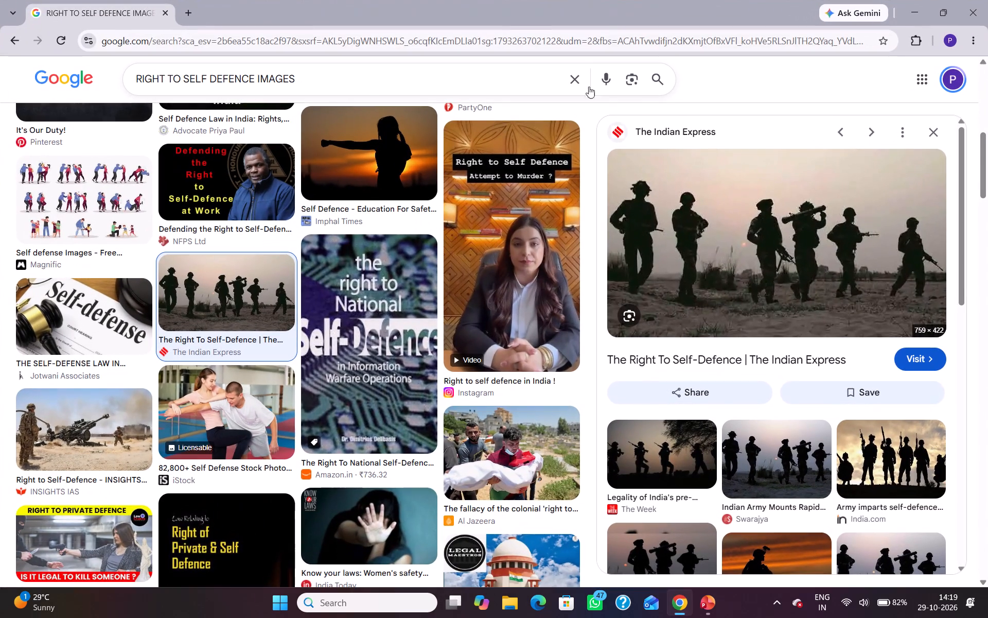
click(571, 76)
text(challenges)
key(space)
text(faced by police)
key(space)
text(images)
key(space)
key(Return)
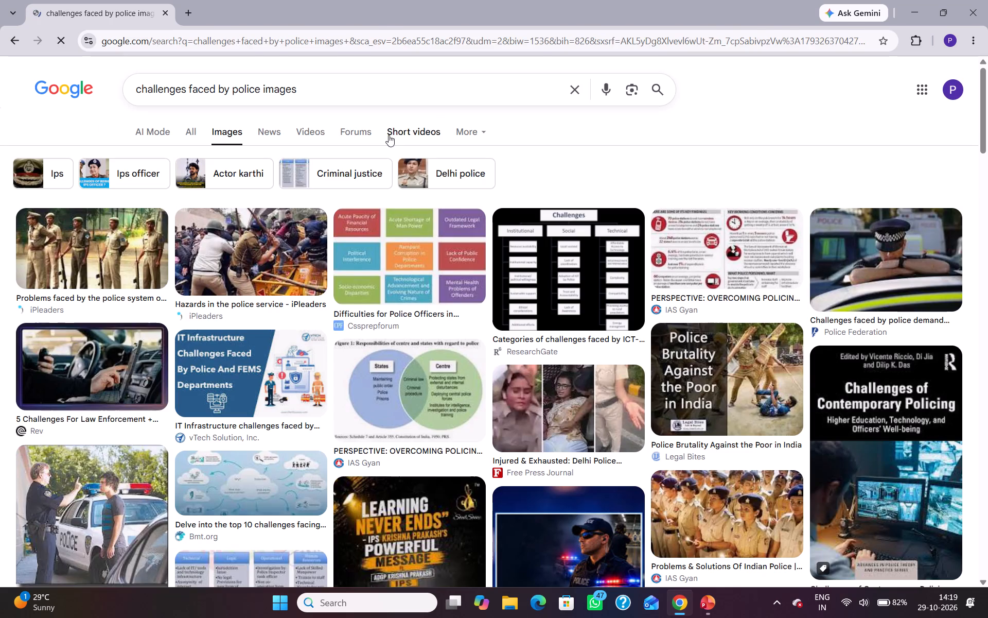
Copy the iPleaders photo of police confronting a crowd at yellow barricades and paste it onto slide 10 in PowerPoint.
click(283, 252)
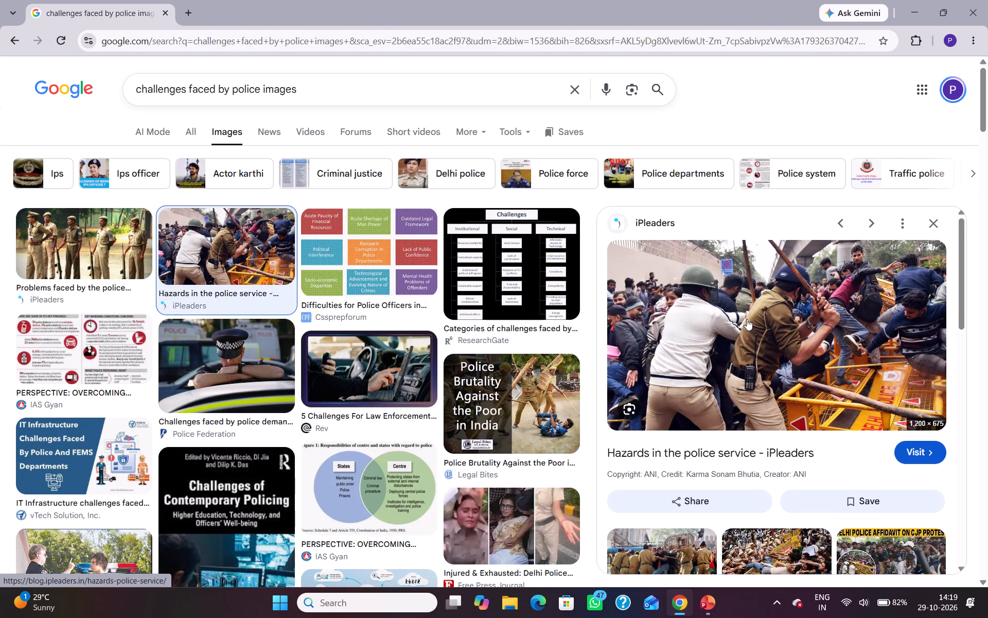
right_click(750, 323)
click(819, 242)
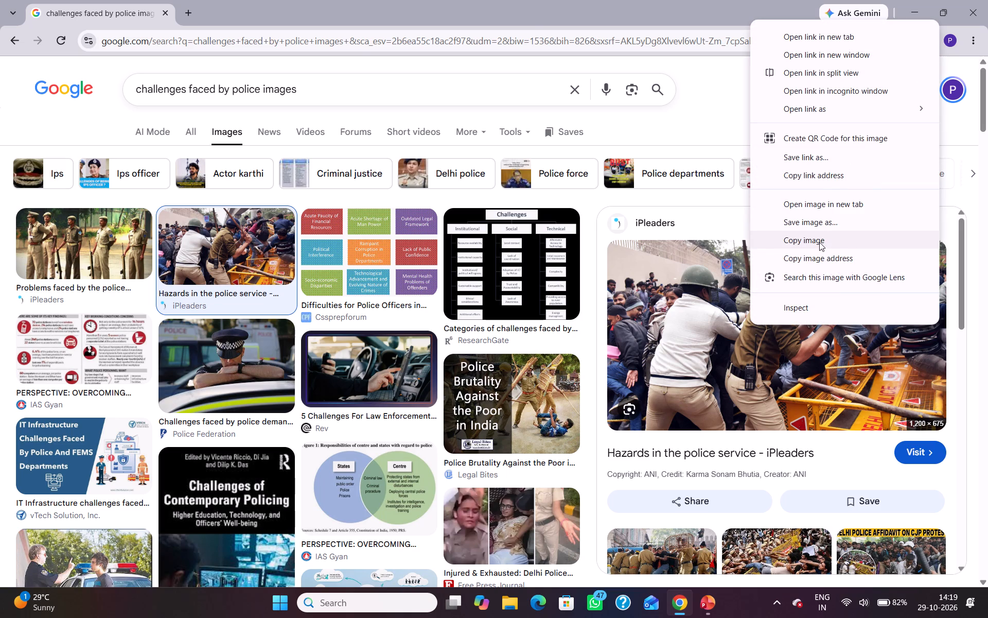
click(525, 214)
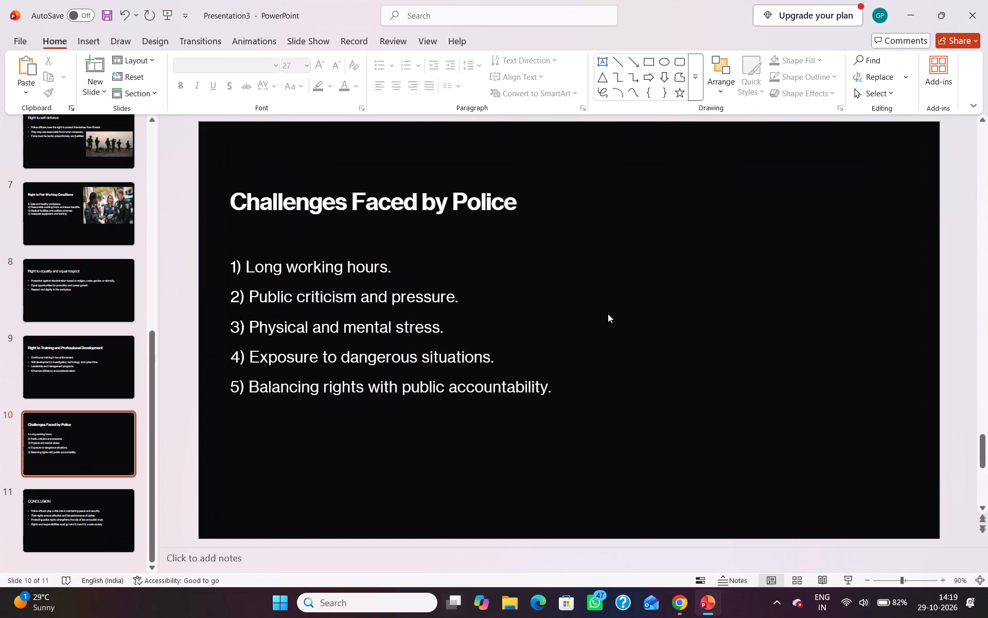
key(ctrl+v)
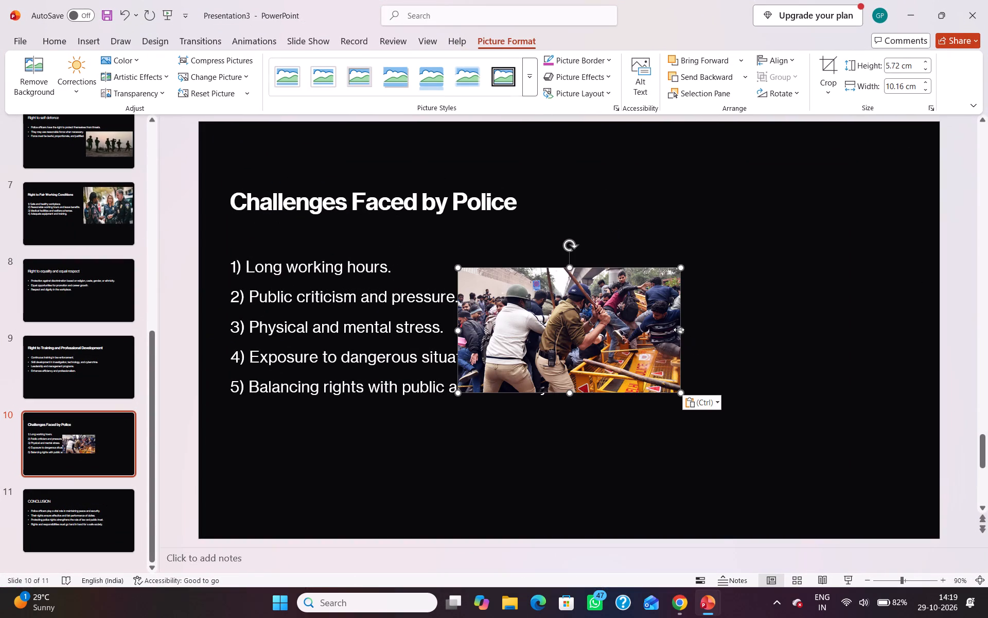
Resize the barricade photo on slide 10 to about 8.6 cm high by 14.84 cm wide and place it beside the numbered list.
drag(680, 330, 808, 328)
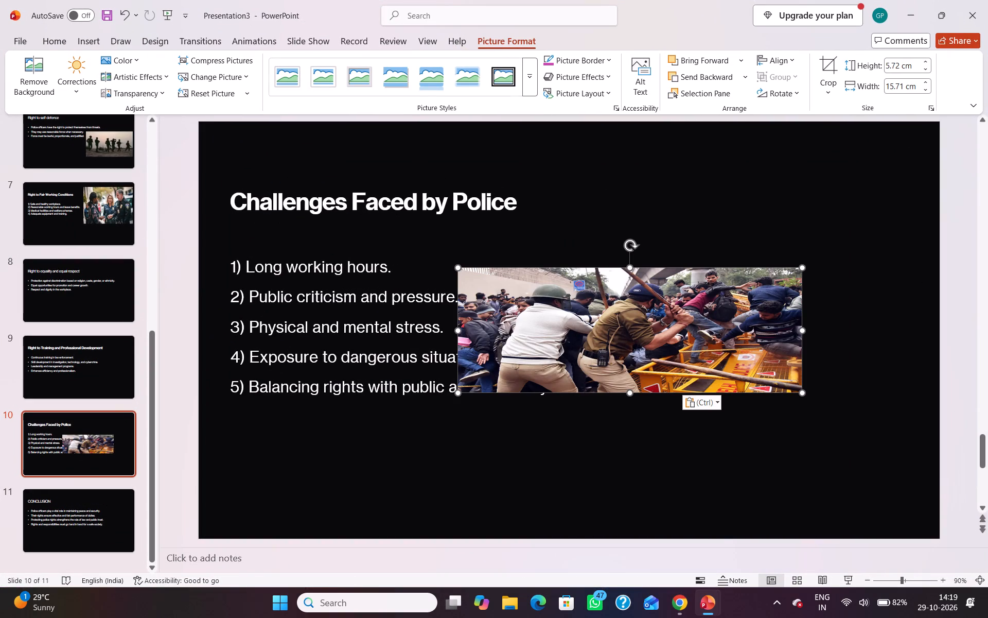
drag(455, 332, 579, 332)
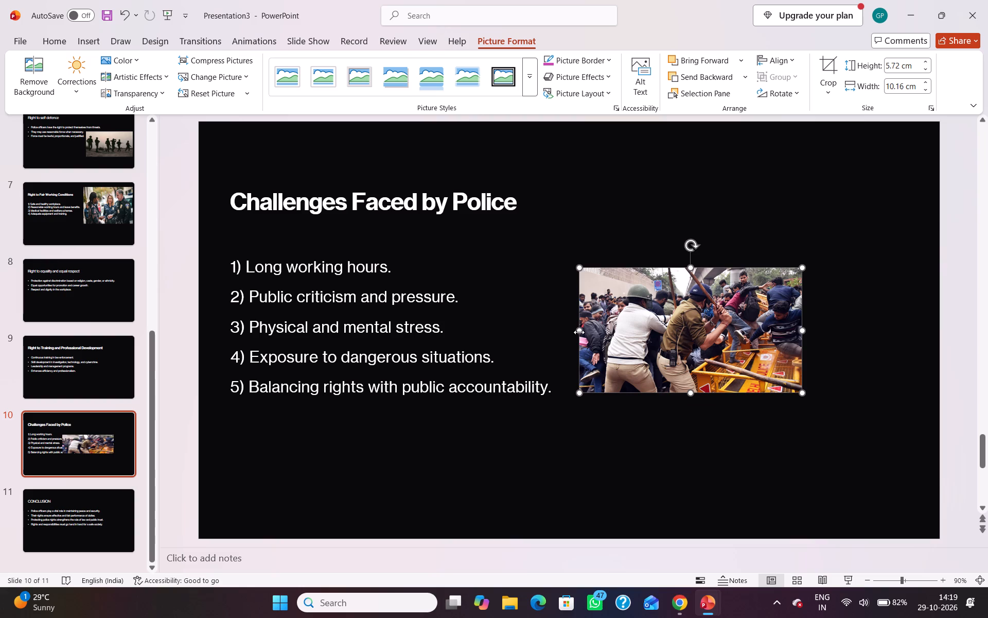
drag(690, 267, 692, 203)
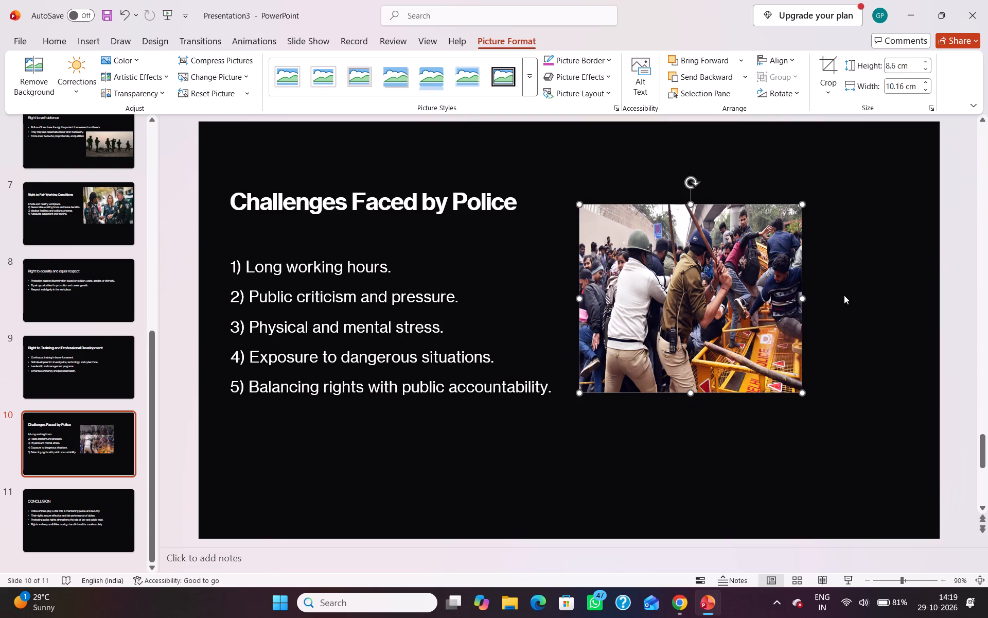
drag(802, 299, 904, 293)
drag(841, 286, 863, 286)
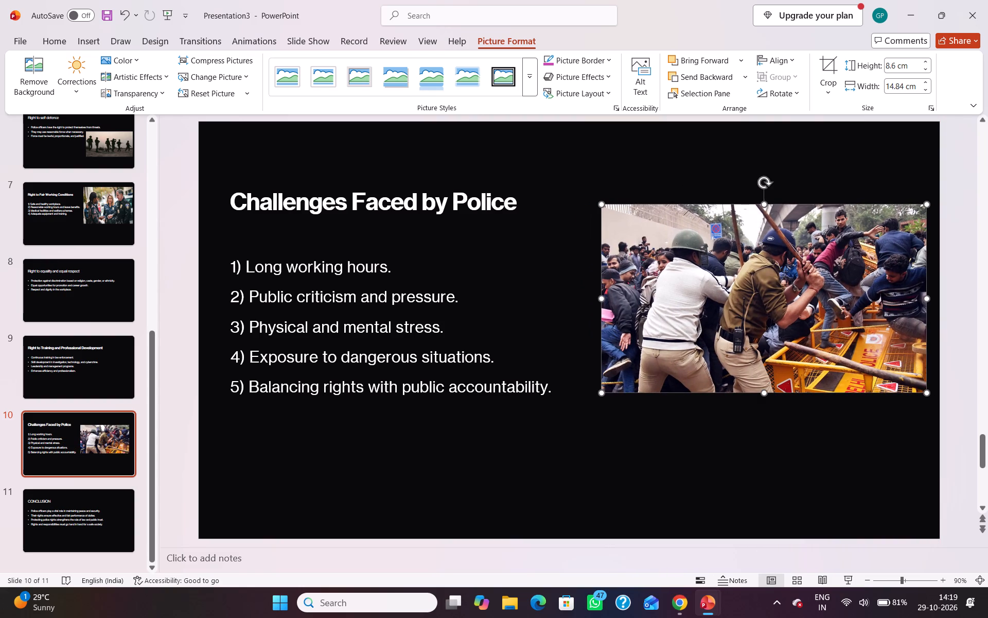
click(782, 323)
drag(782, 323, 726, 321)
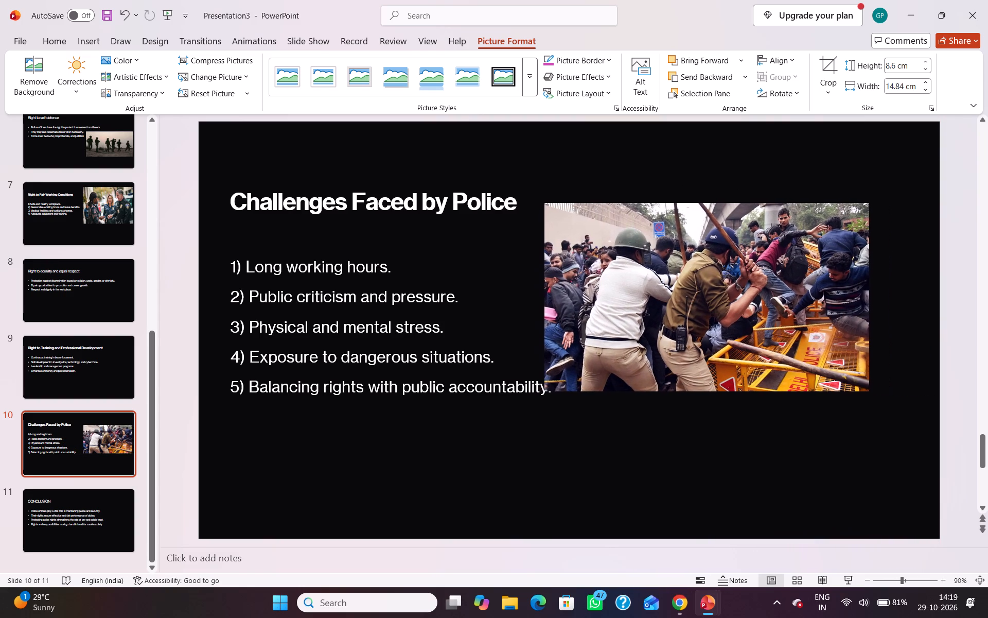
drag(726, 321, 762, 322)
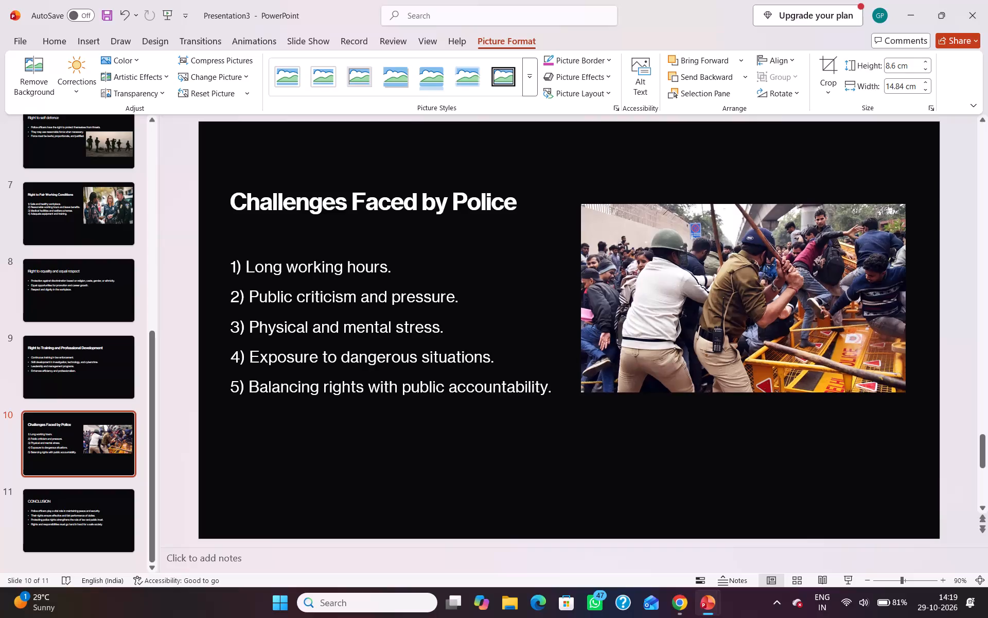
drag(762, 322, 761, 323)
click(570, 451)
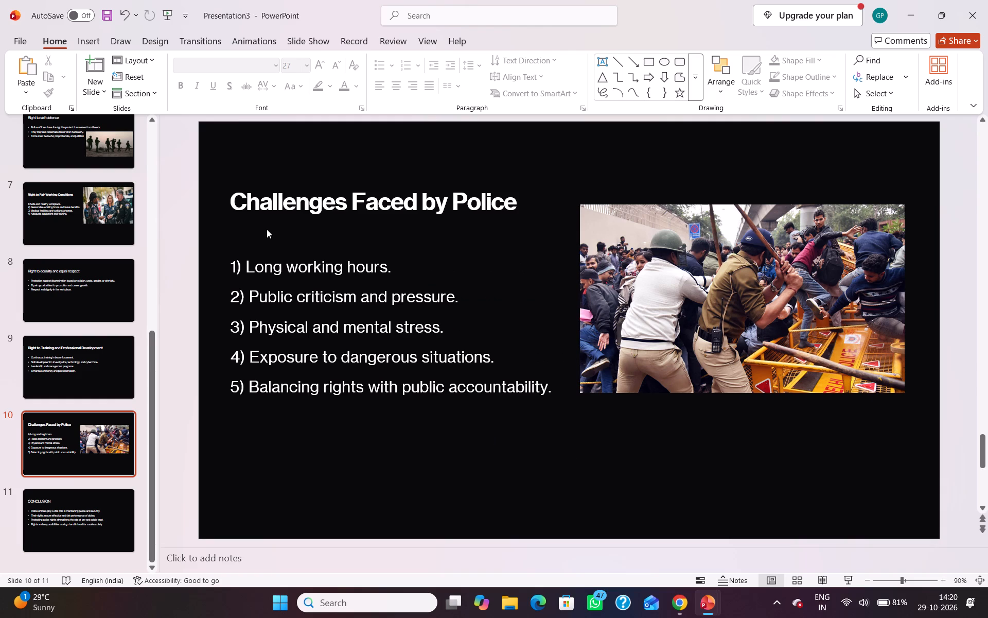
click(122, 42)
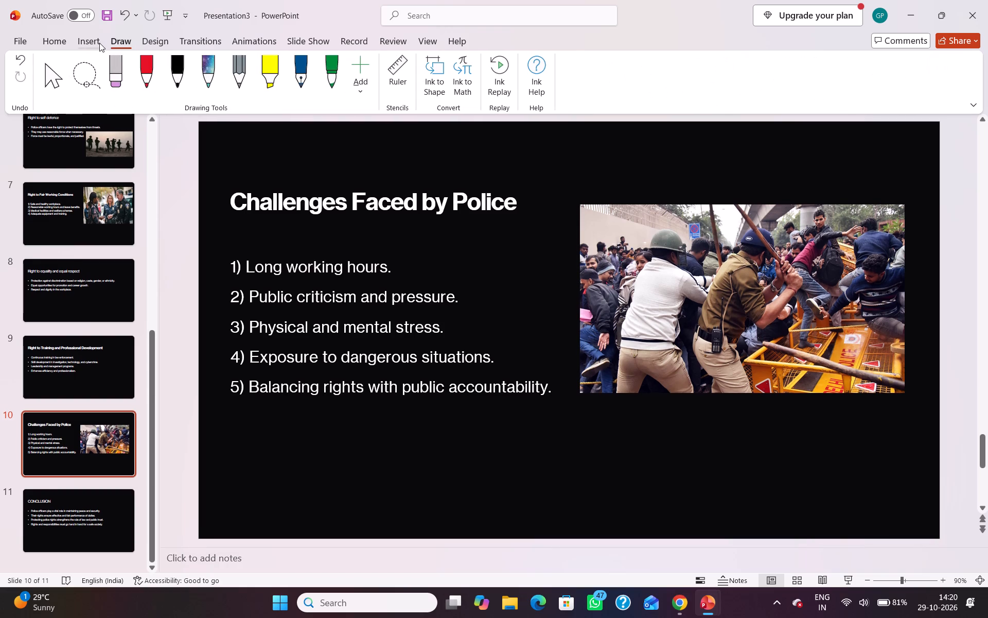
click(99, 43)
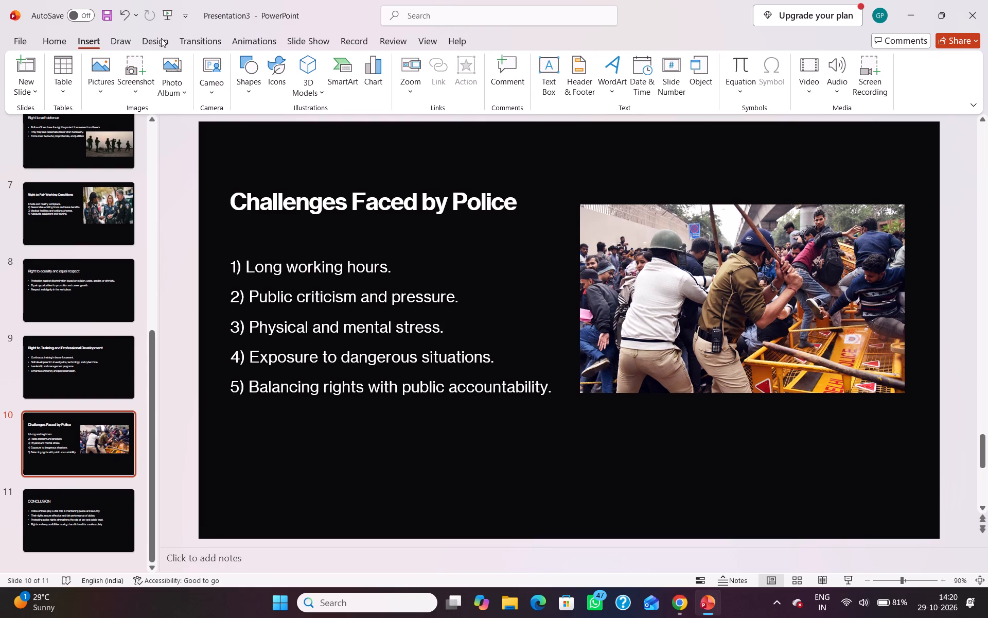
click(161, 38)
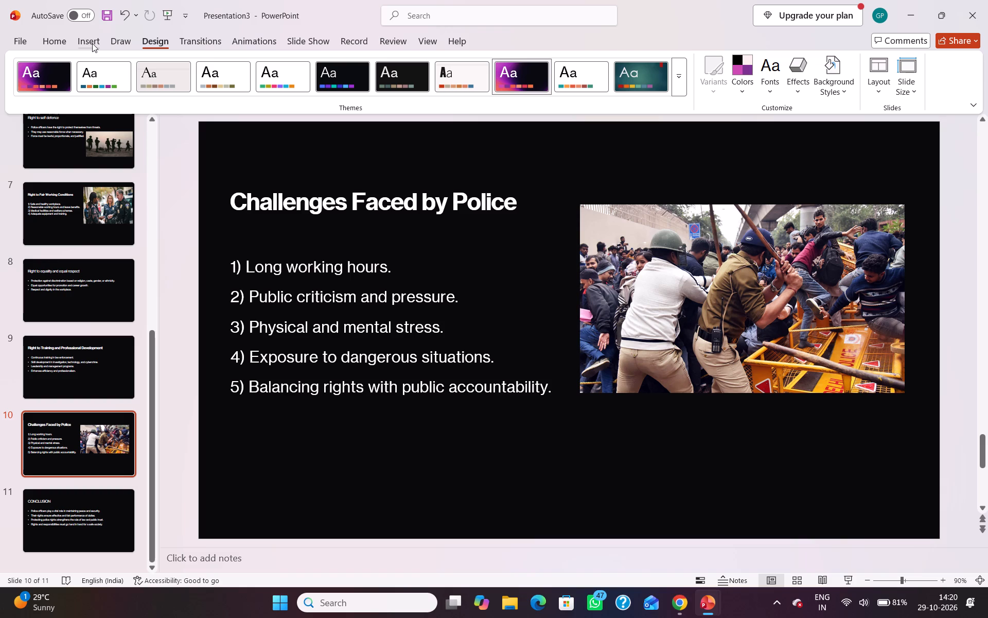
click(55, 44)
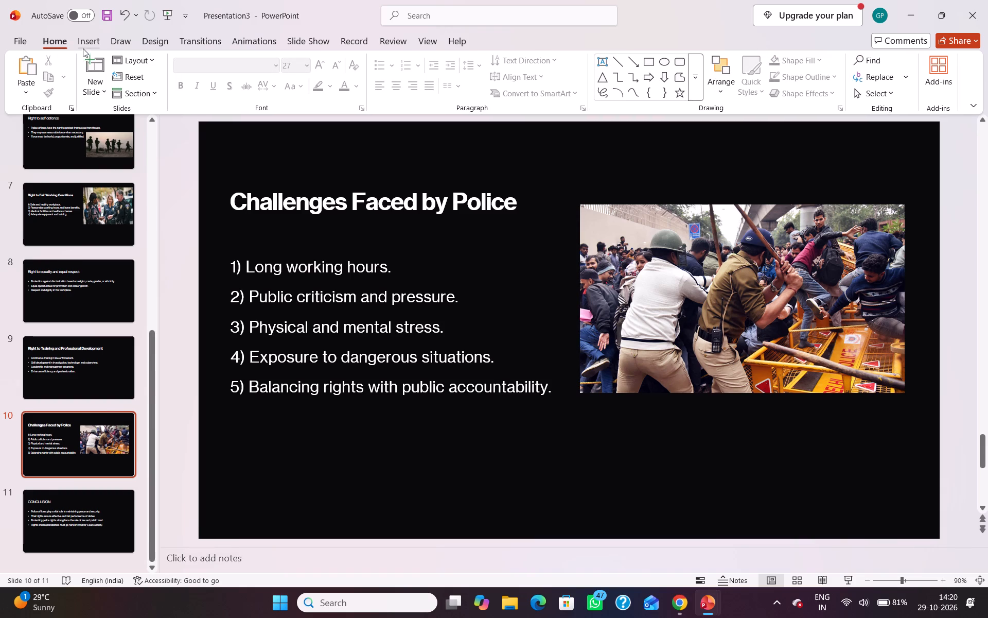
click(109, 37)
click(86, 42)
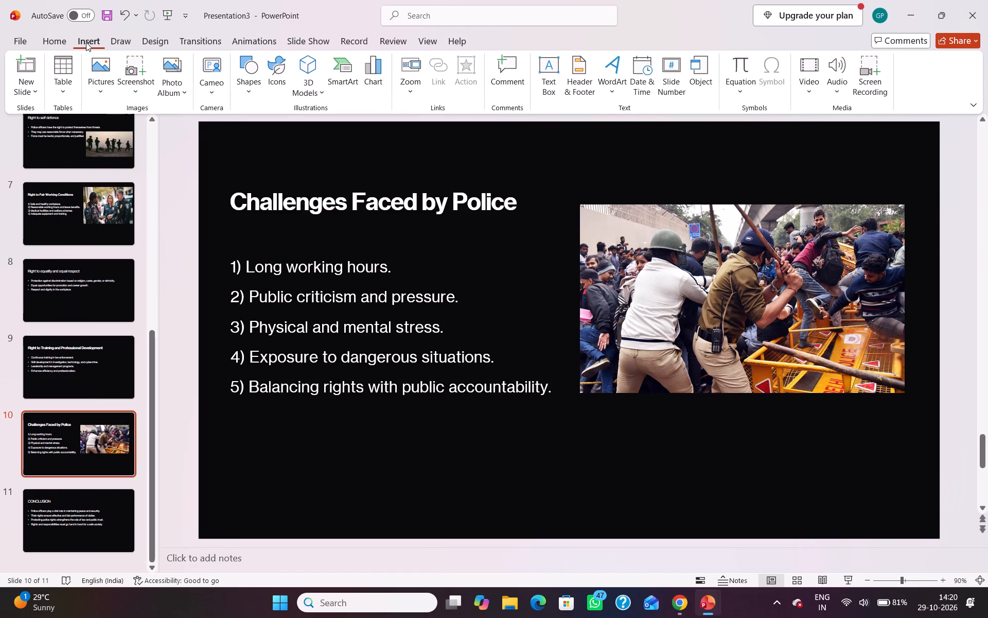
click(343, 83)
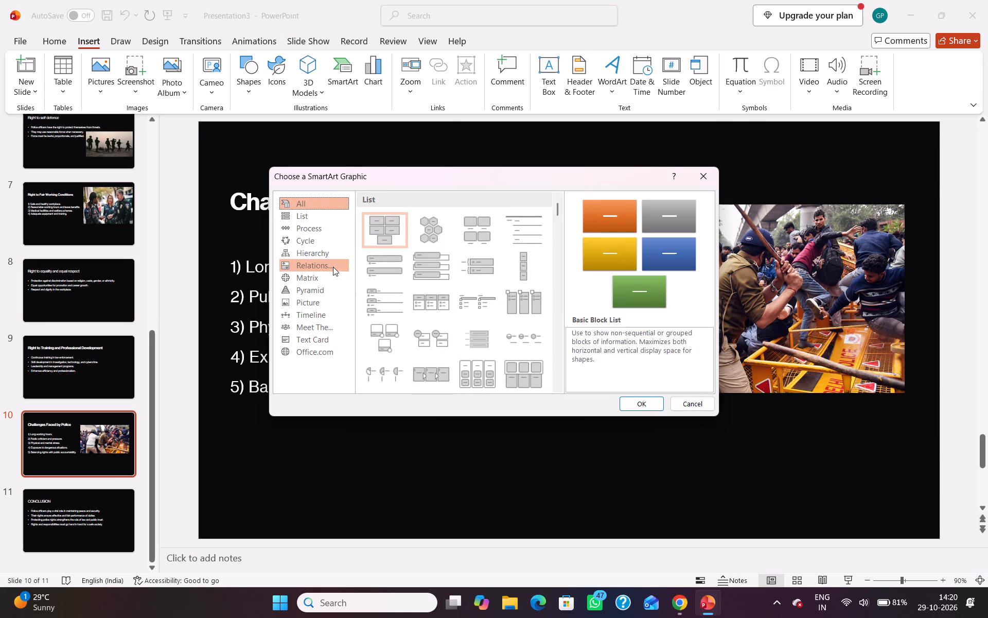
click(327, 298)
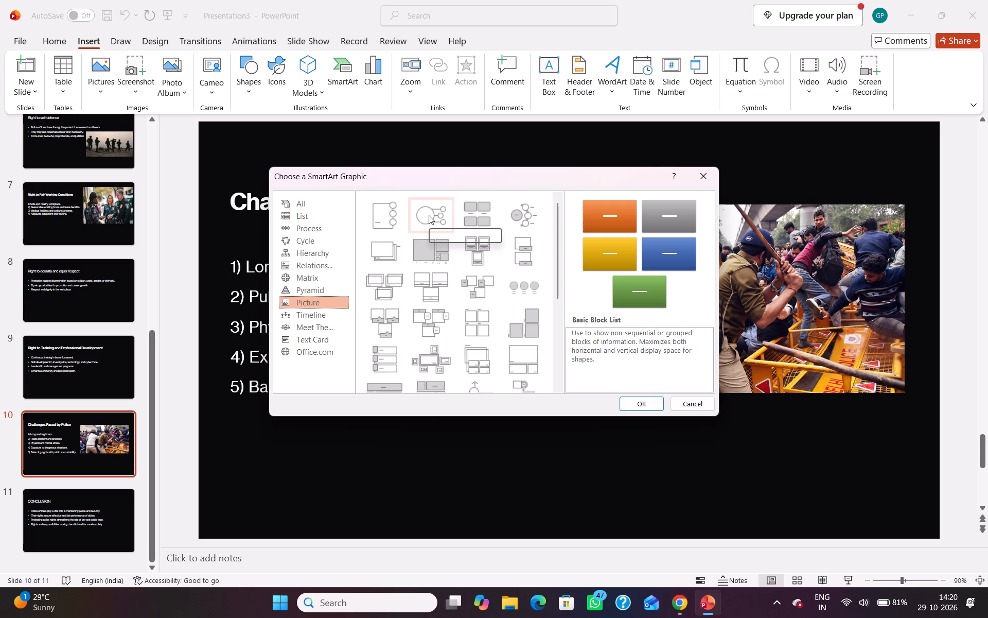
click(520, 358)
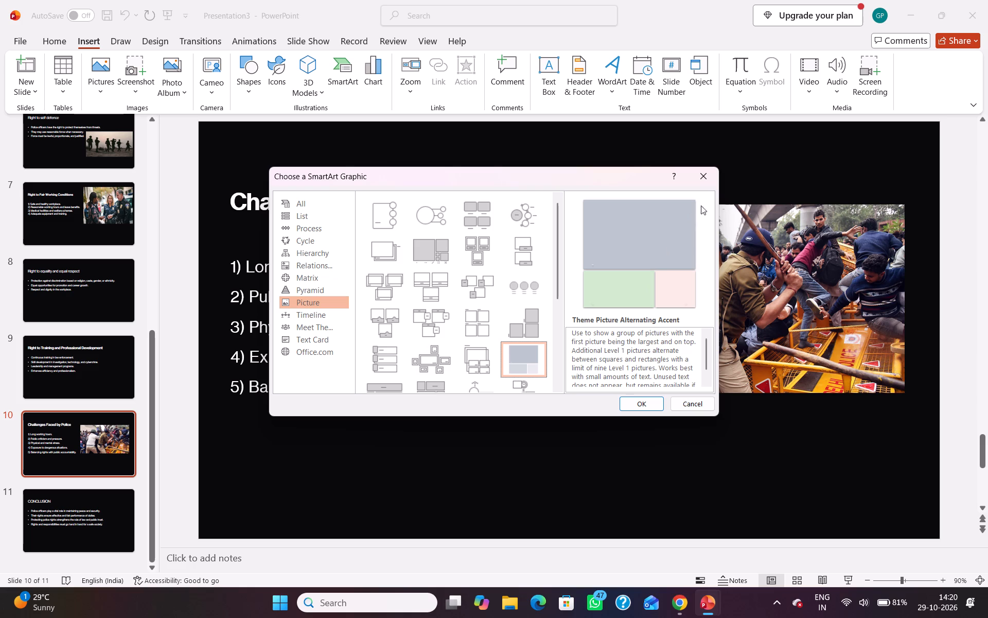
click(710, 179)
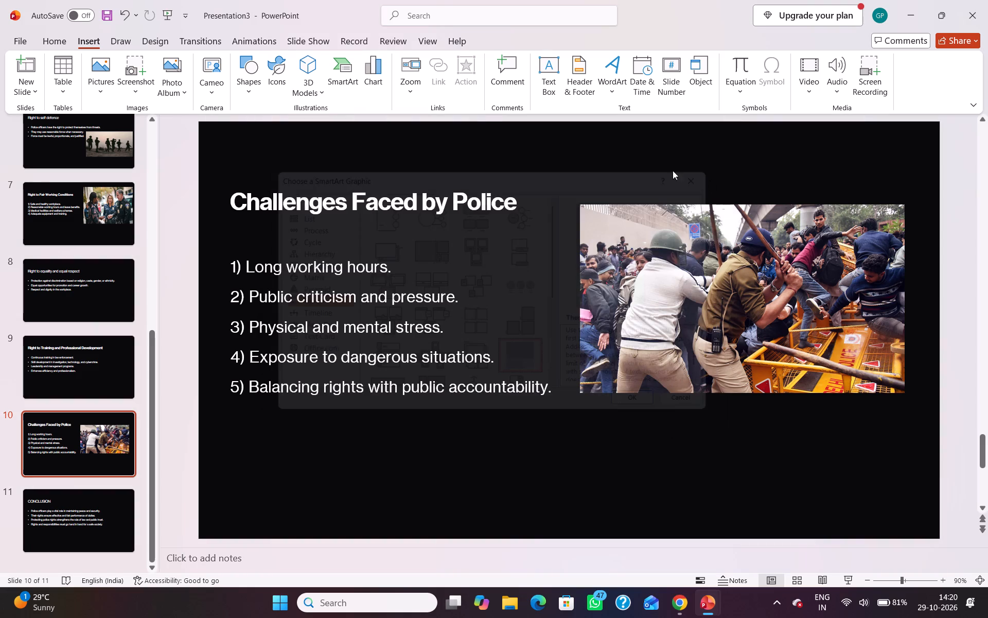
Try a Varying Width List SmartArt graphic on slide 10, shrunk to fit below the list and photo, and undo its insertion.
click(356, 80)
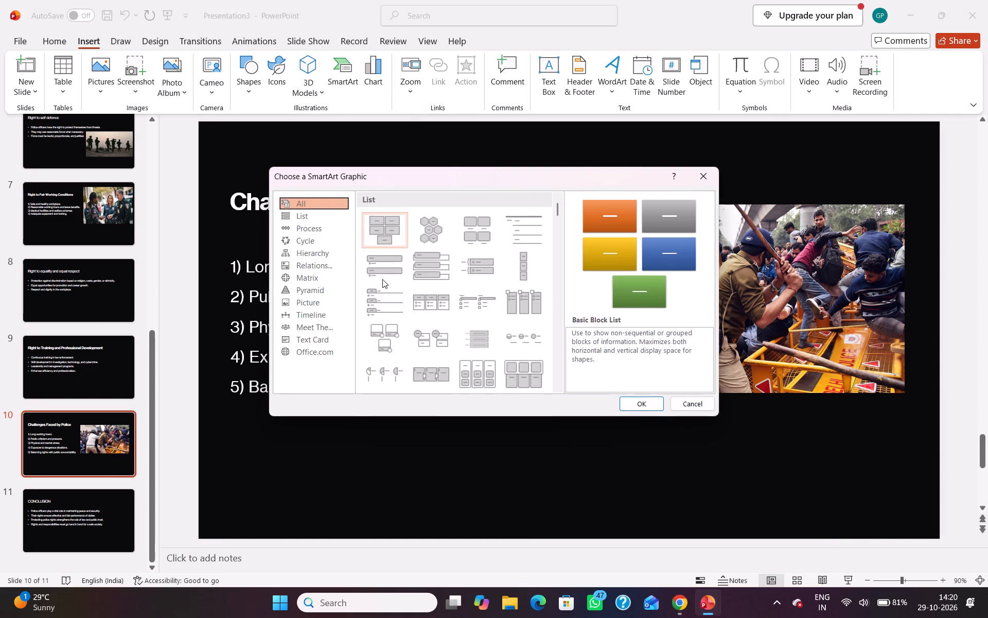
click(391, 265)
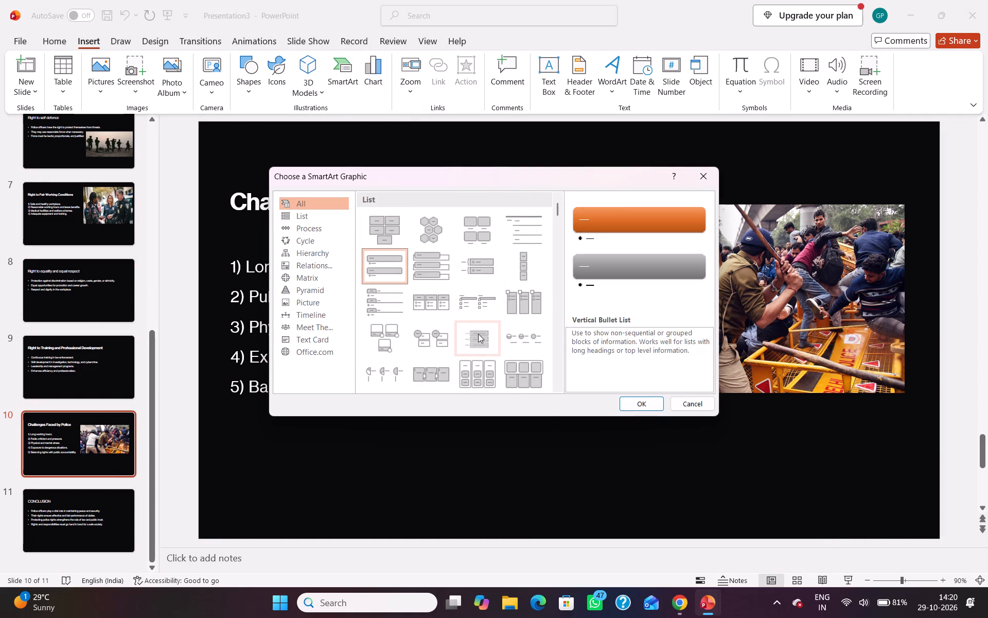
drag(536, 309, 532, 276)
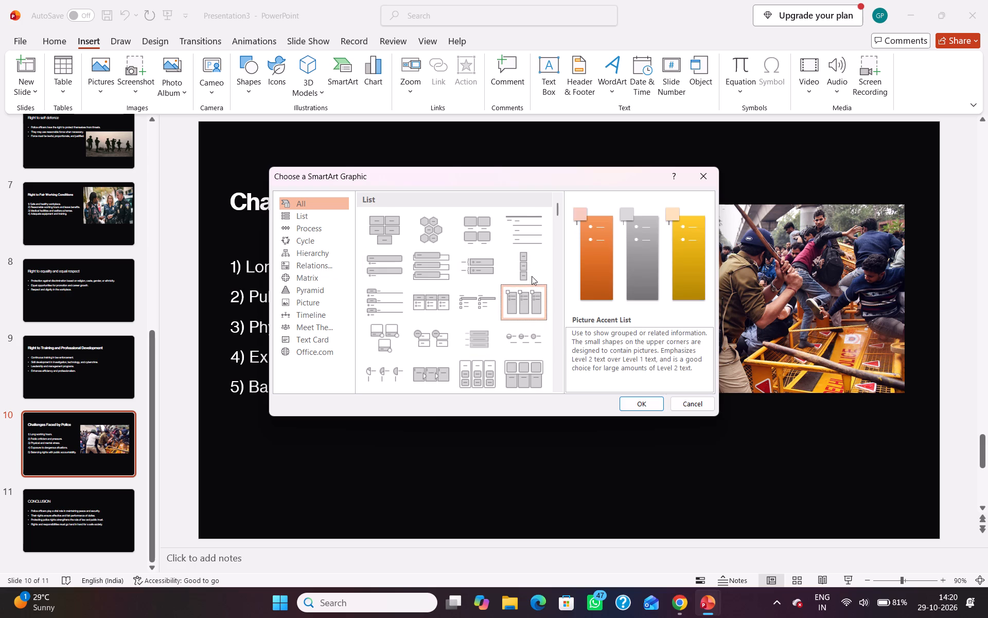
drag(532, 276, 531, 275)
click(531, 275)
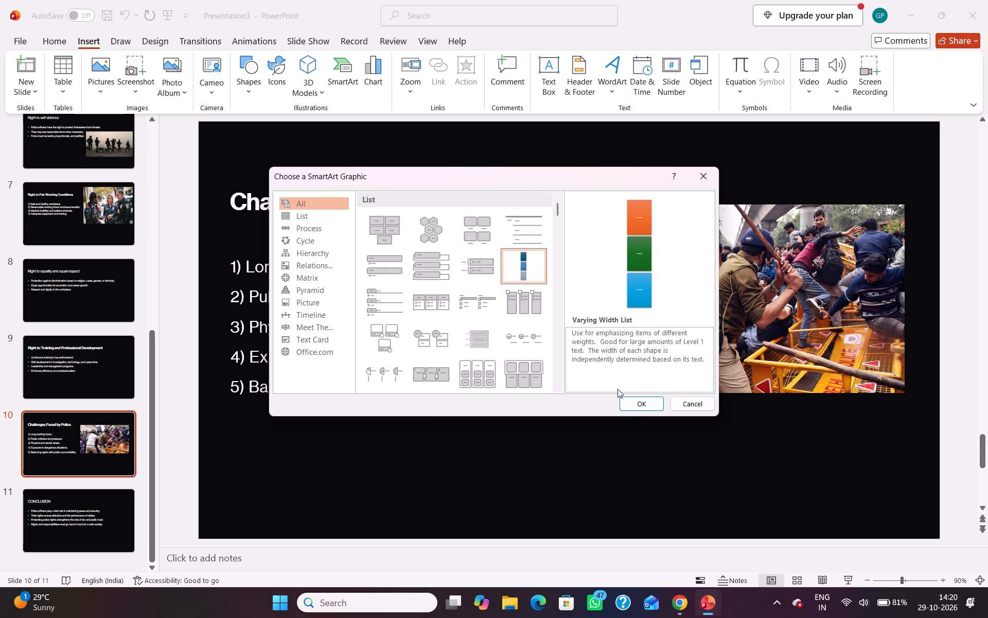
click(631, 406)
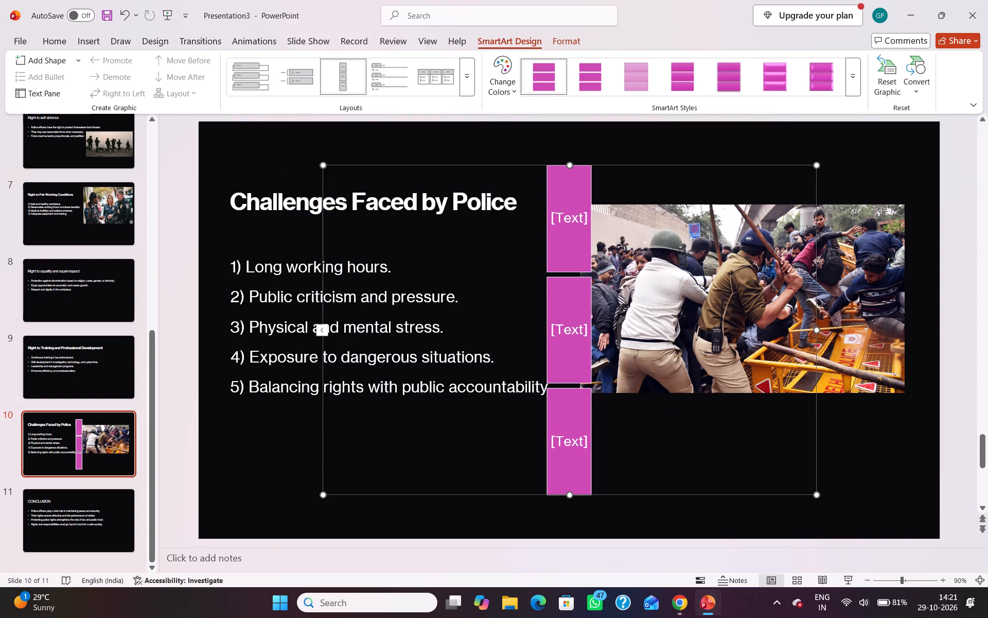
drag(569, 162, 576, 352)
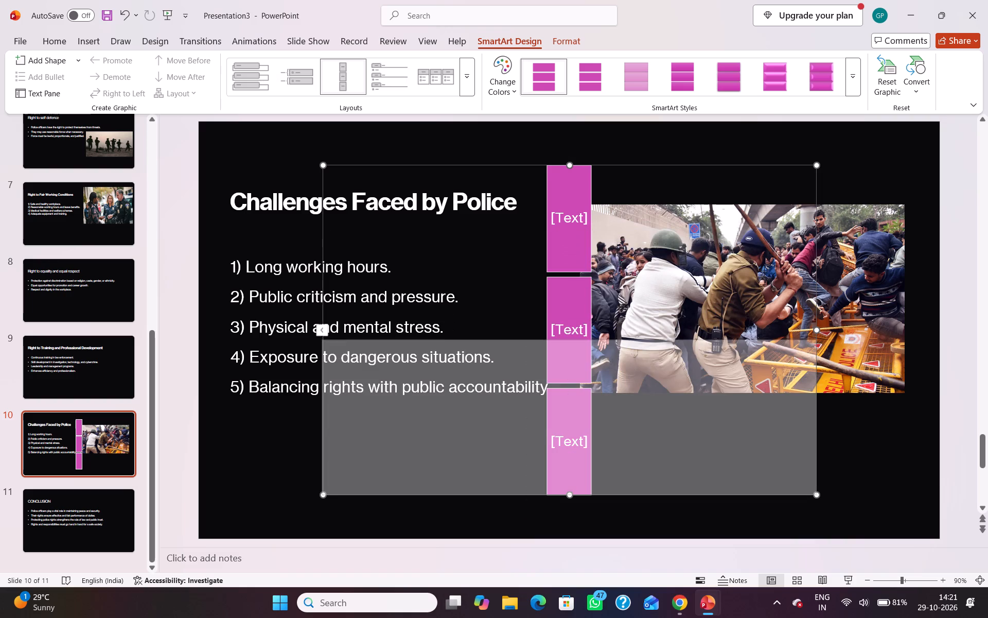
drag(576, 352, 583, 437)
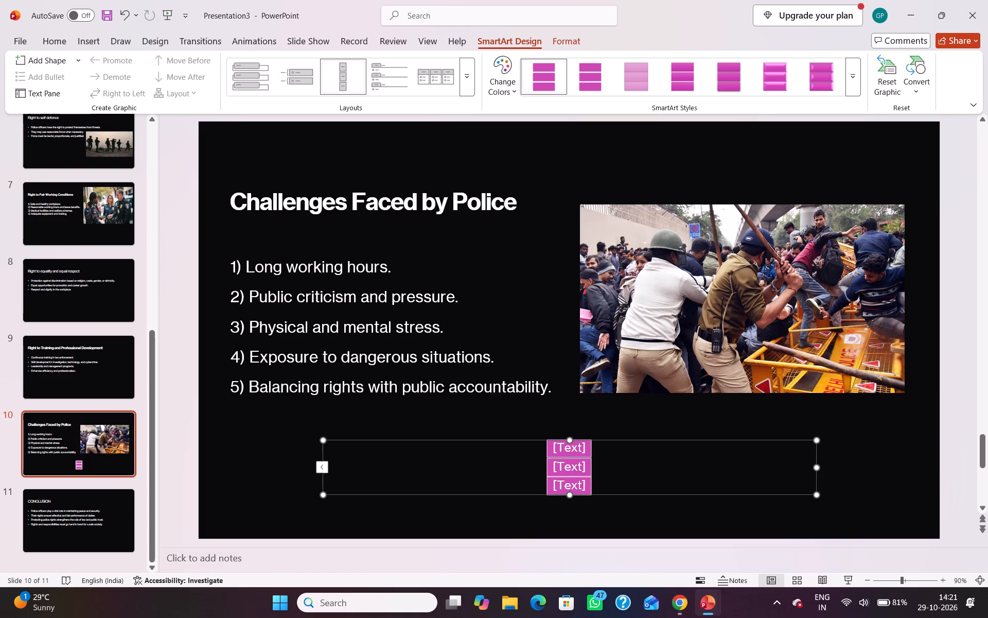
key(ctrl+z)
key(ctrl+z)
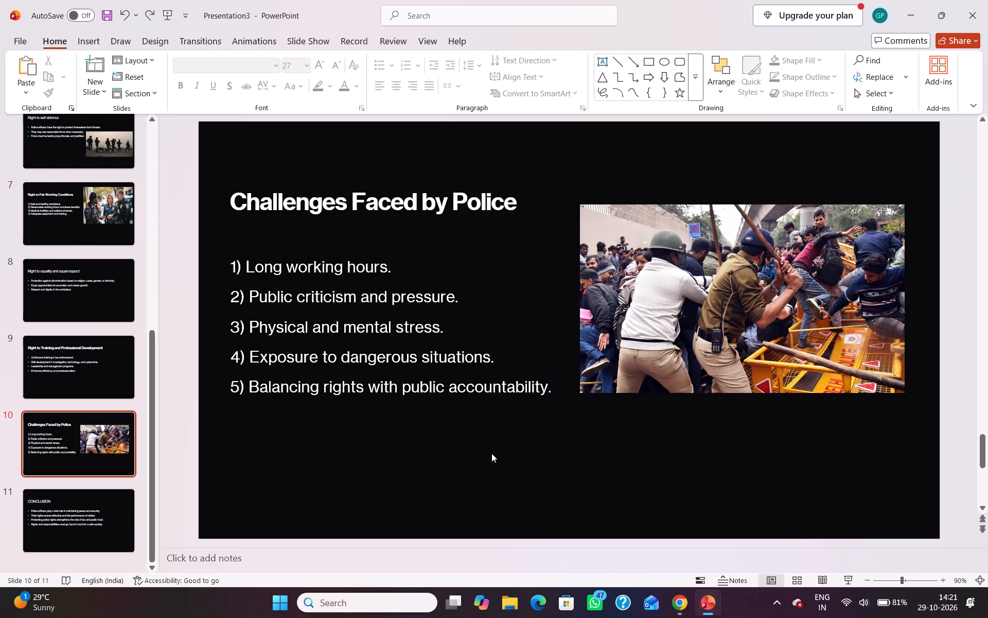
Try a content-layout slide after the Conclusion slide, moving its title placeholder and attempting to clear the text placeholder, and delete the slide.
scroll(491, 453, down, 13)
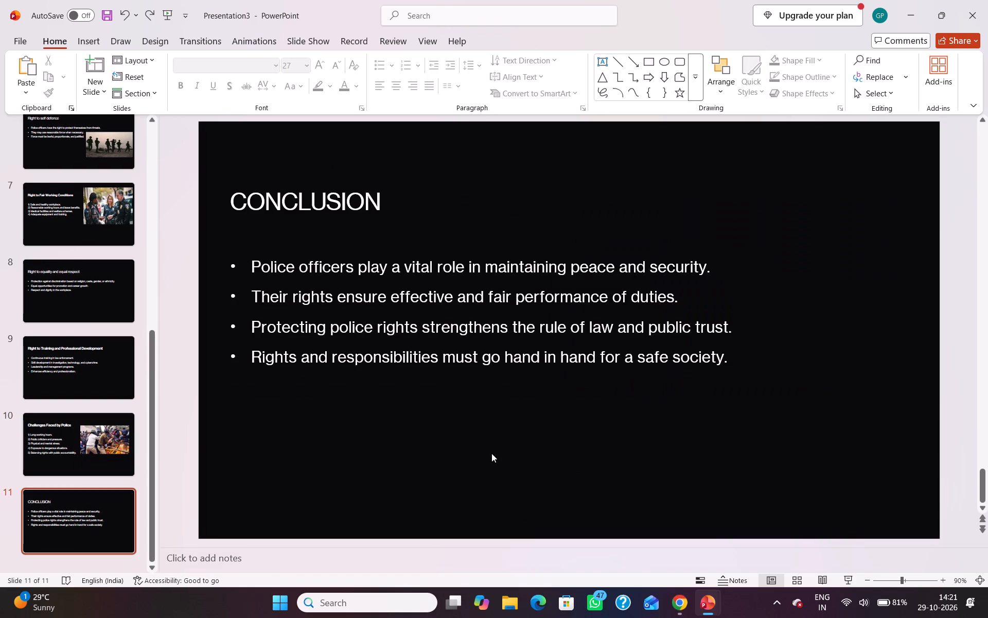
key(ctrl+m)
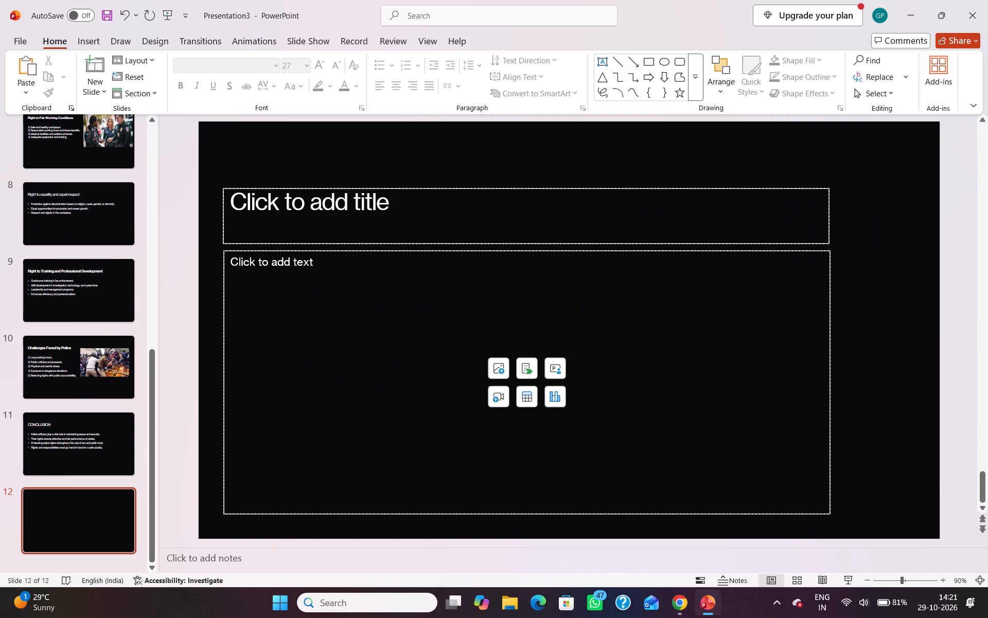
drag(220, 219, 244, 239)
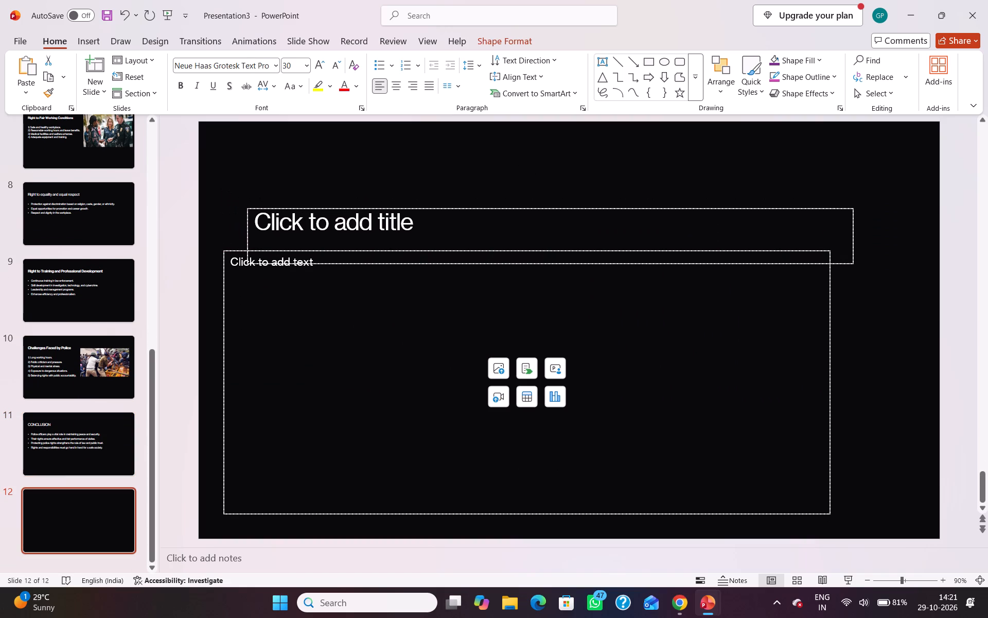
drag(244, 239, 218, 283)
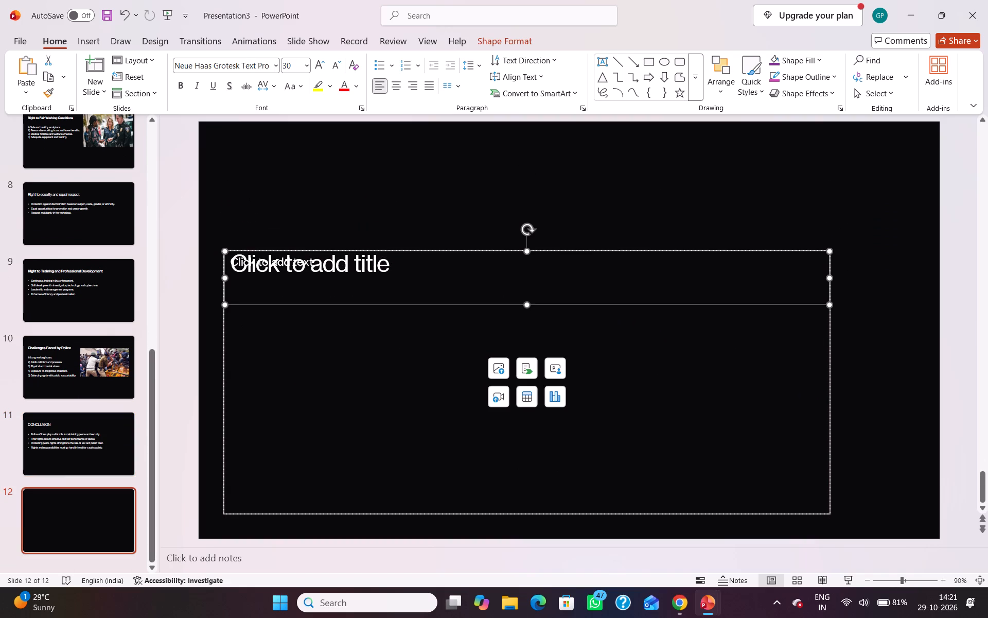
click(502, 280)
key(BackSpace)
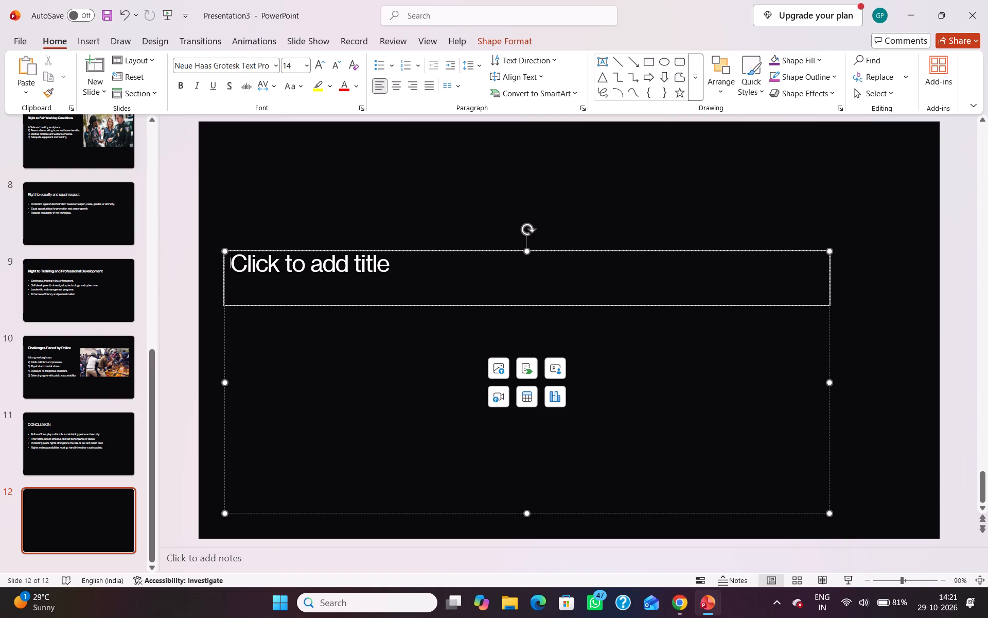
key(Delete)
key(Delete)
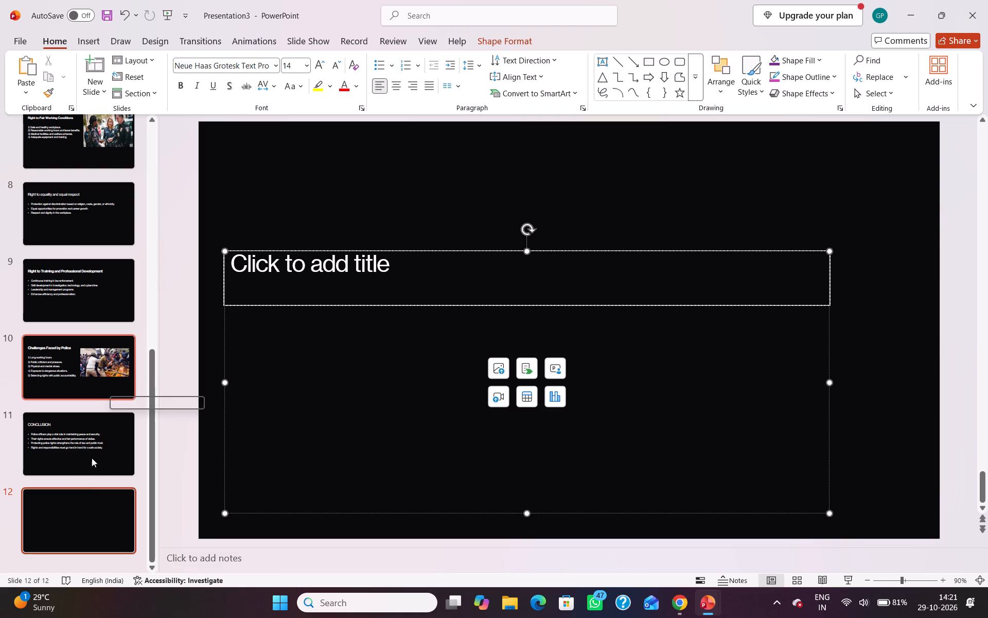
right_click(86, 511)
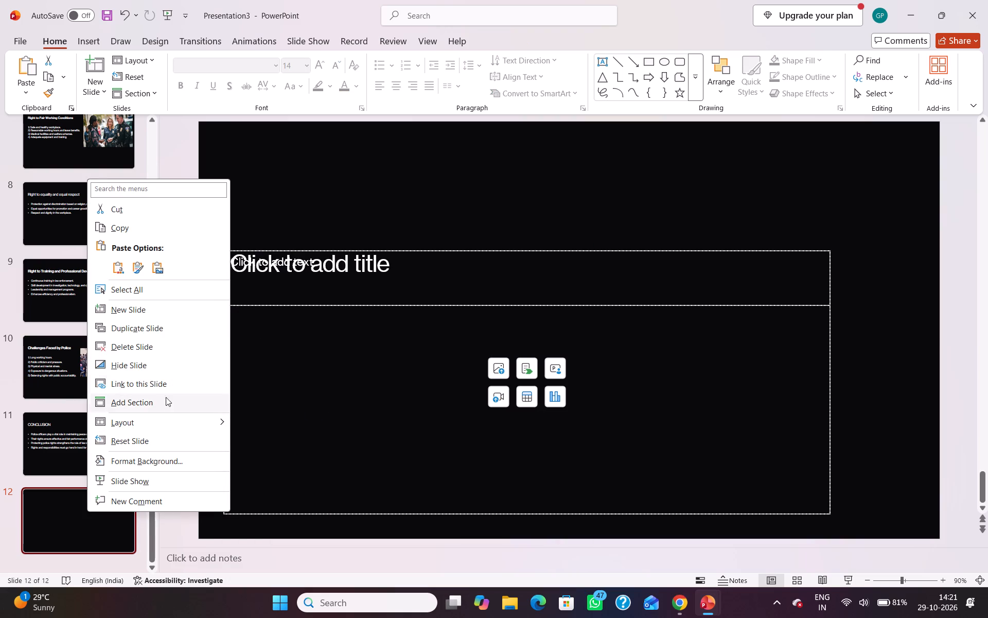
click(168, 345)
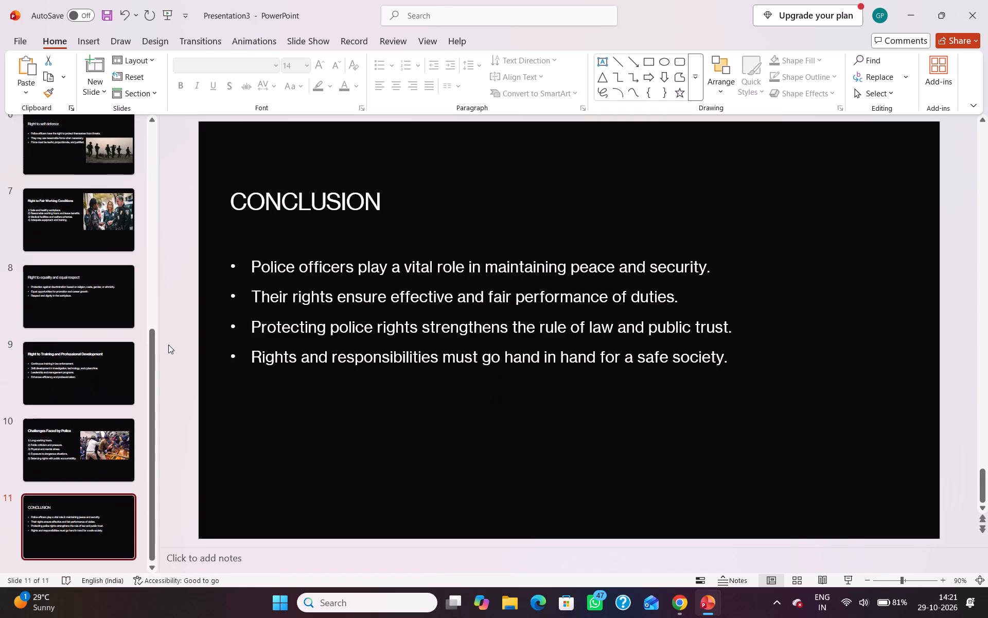
Add a slide with the Empty layout after the Conclusion slide, as slide 12.
click(85, 42)
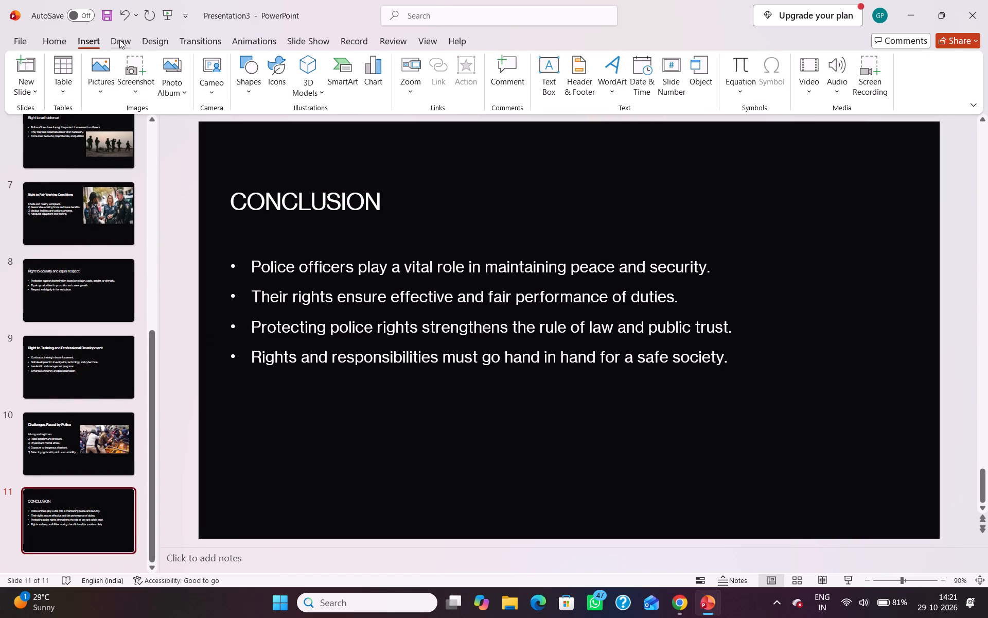
drag(119, 40, 64, 43)
click(64, 43)
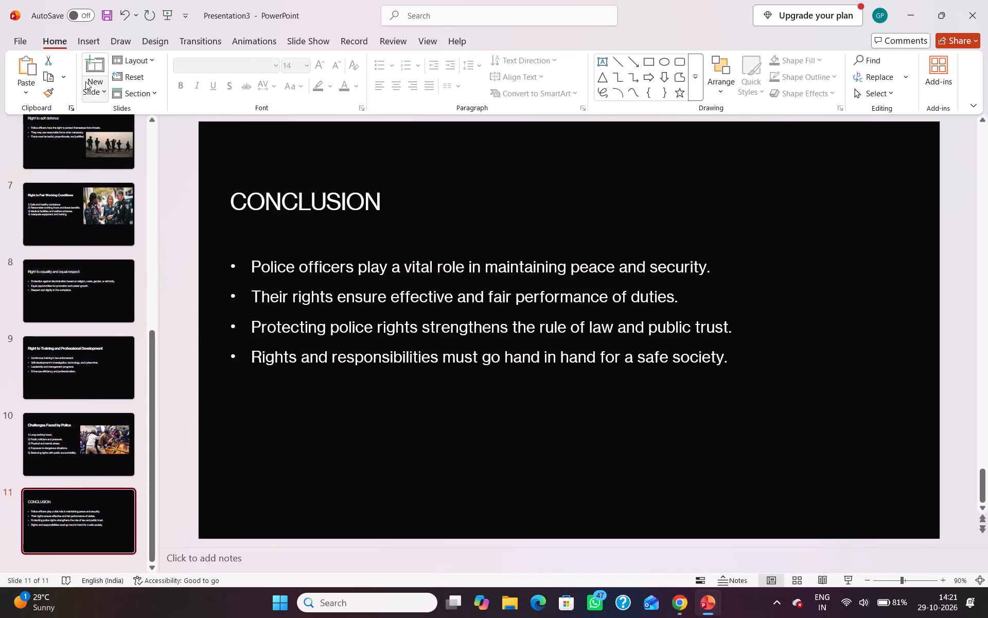
click(94, 87)
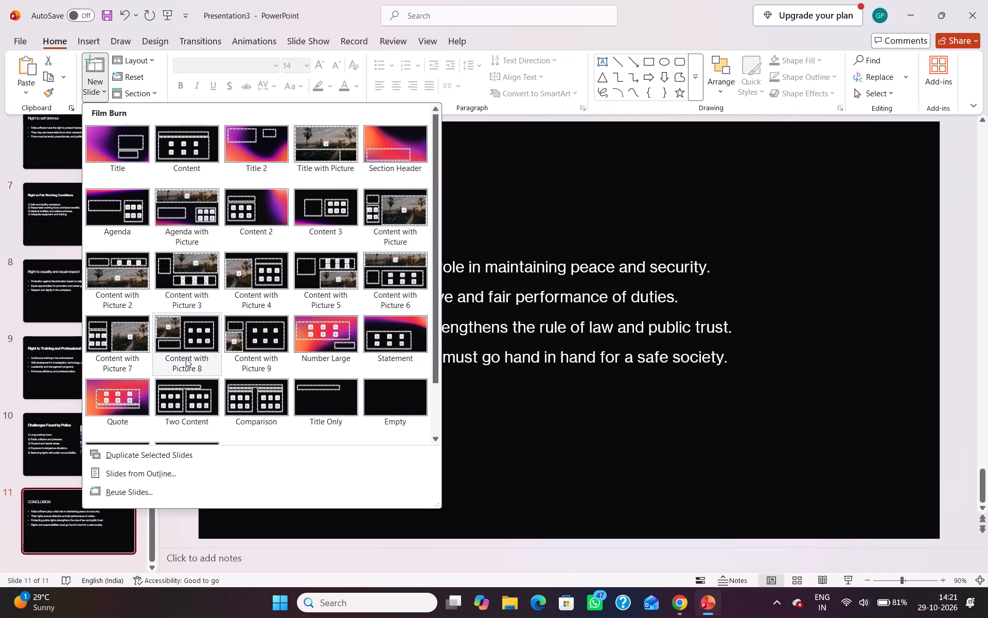
click(397, 398)
click(486, 357)
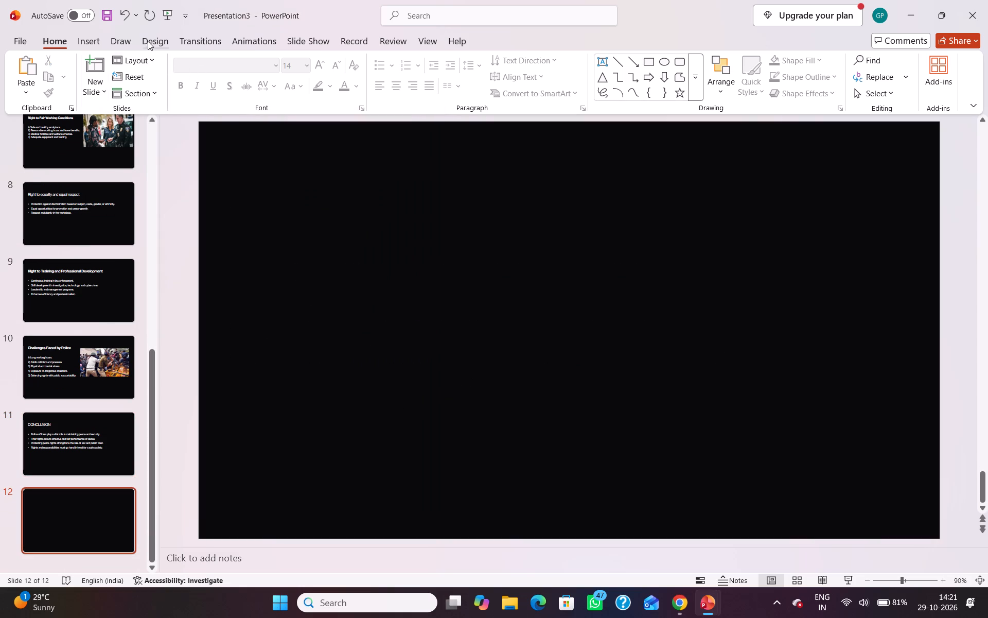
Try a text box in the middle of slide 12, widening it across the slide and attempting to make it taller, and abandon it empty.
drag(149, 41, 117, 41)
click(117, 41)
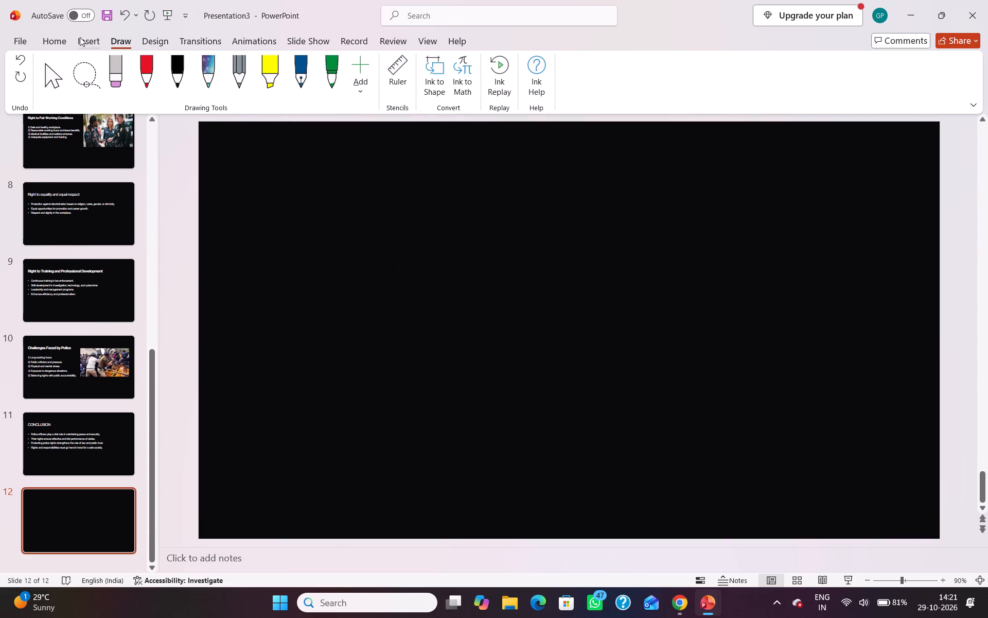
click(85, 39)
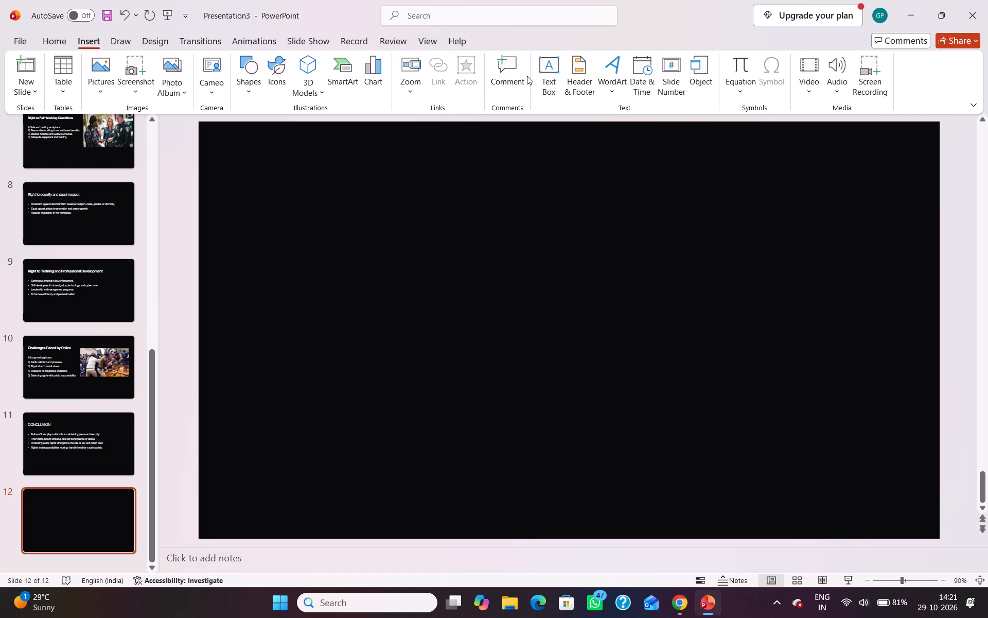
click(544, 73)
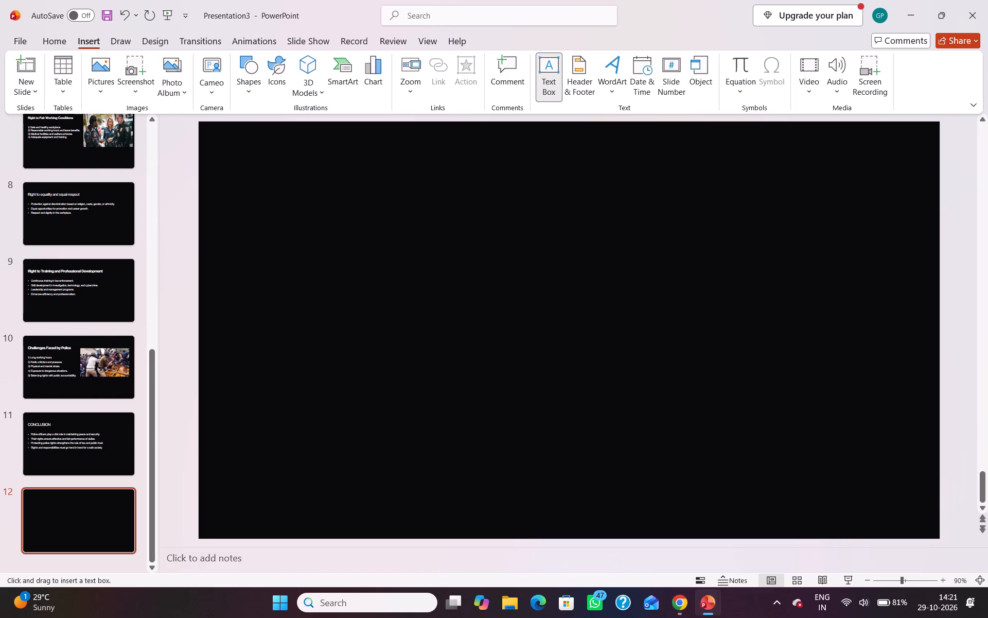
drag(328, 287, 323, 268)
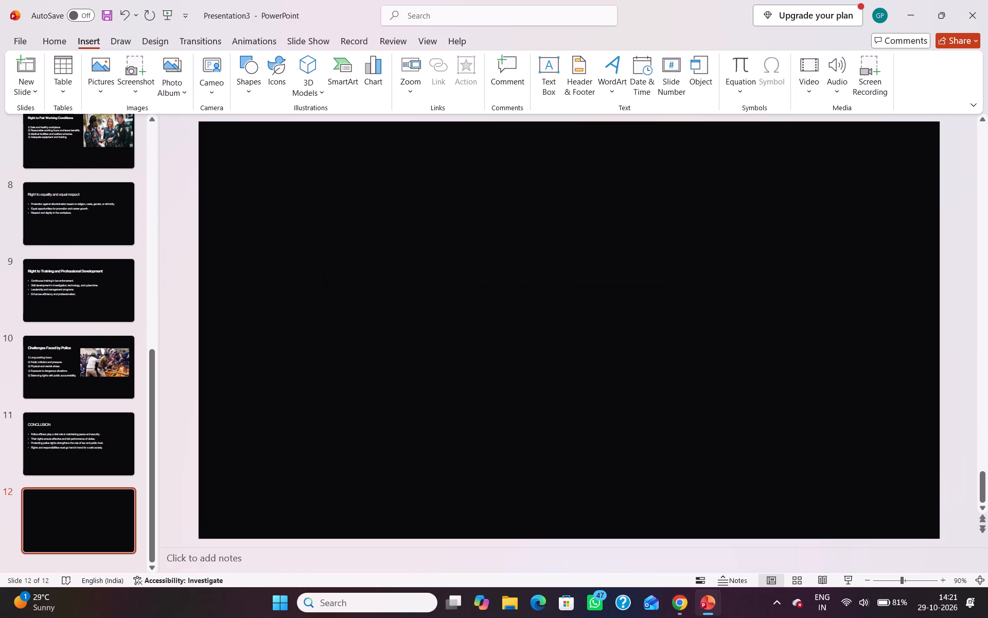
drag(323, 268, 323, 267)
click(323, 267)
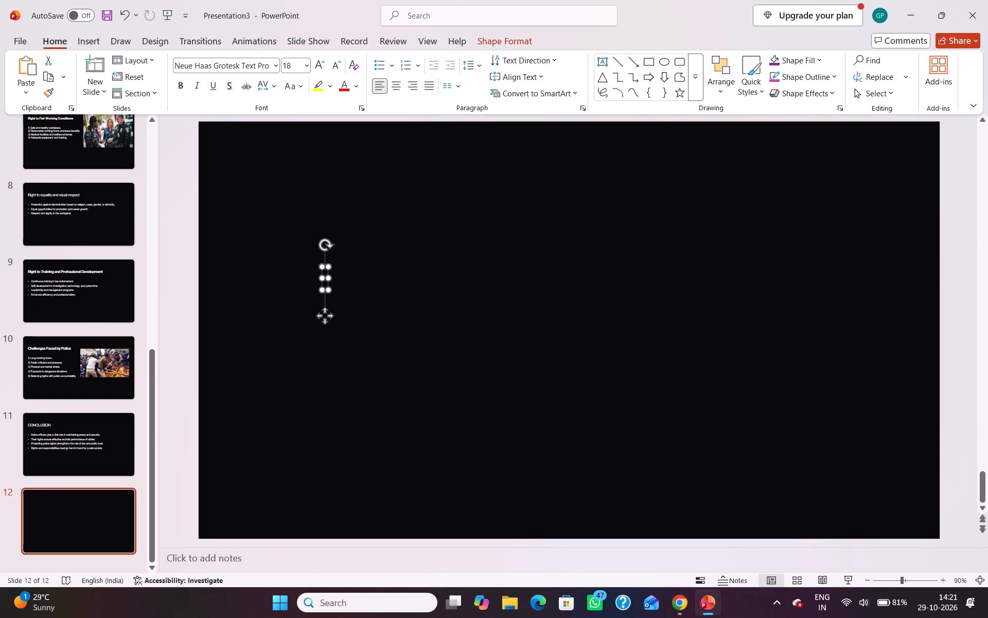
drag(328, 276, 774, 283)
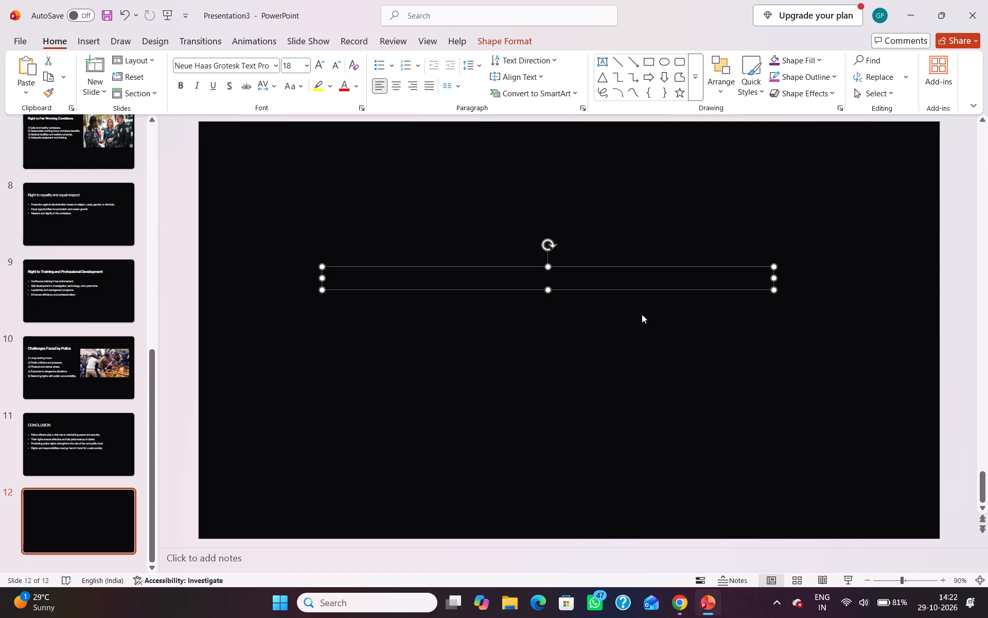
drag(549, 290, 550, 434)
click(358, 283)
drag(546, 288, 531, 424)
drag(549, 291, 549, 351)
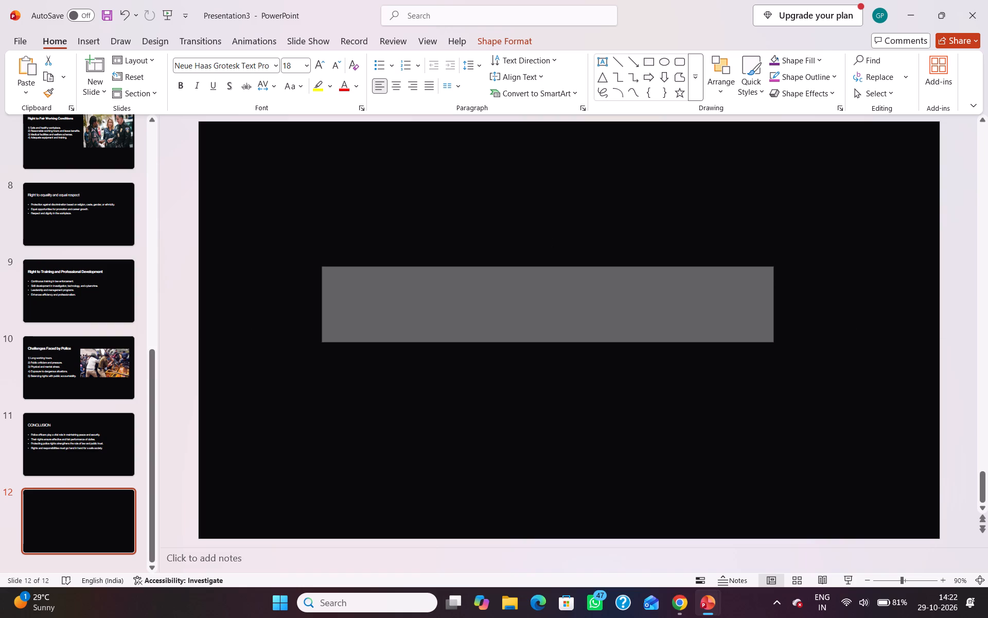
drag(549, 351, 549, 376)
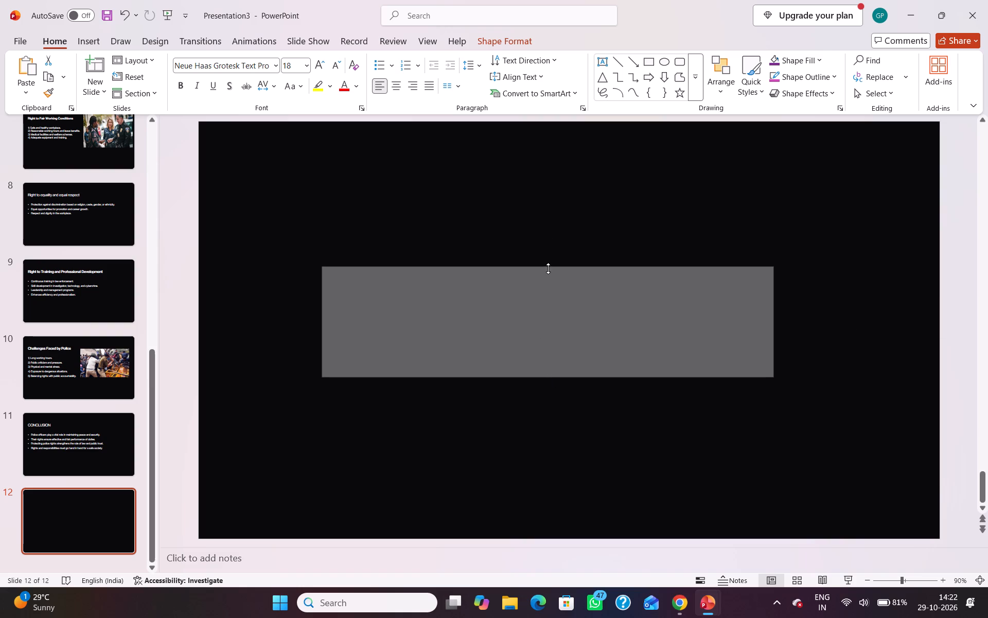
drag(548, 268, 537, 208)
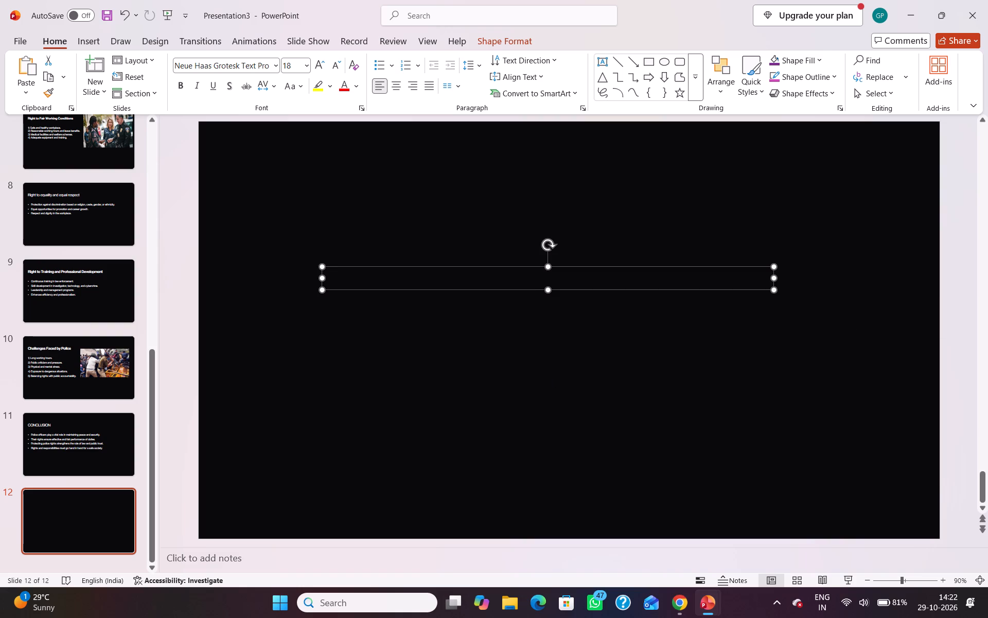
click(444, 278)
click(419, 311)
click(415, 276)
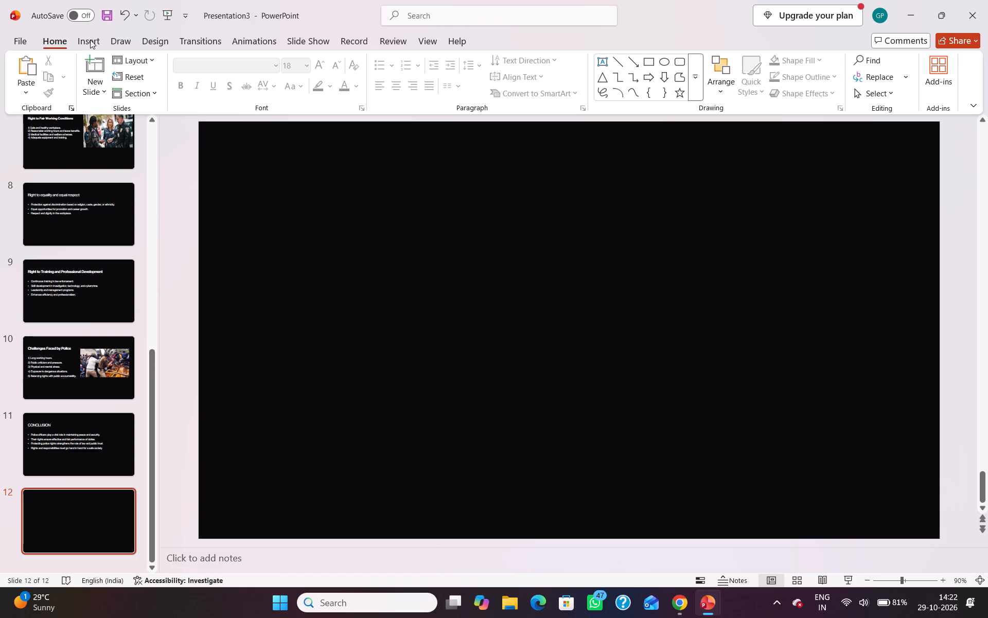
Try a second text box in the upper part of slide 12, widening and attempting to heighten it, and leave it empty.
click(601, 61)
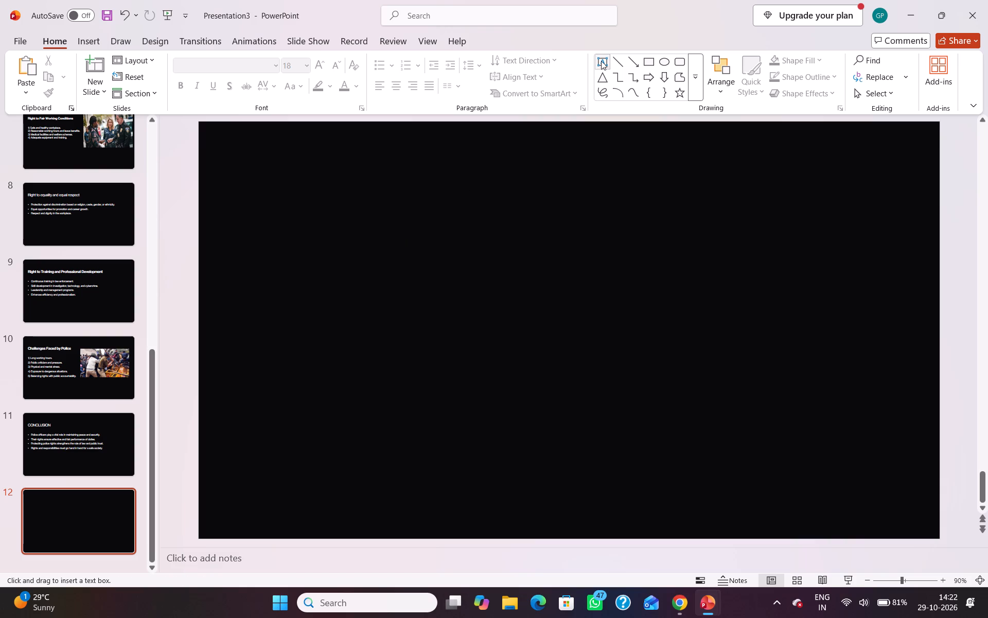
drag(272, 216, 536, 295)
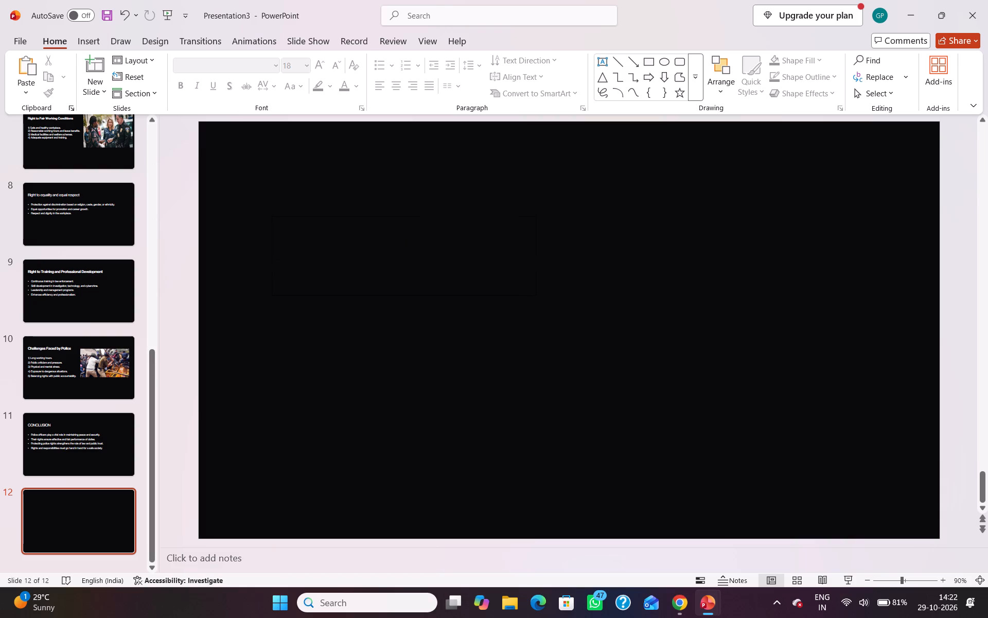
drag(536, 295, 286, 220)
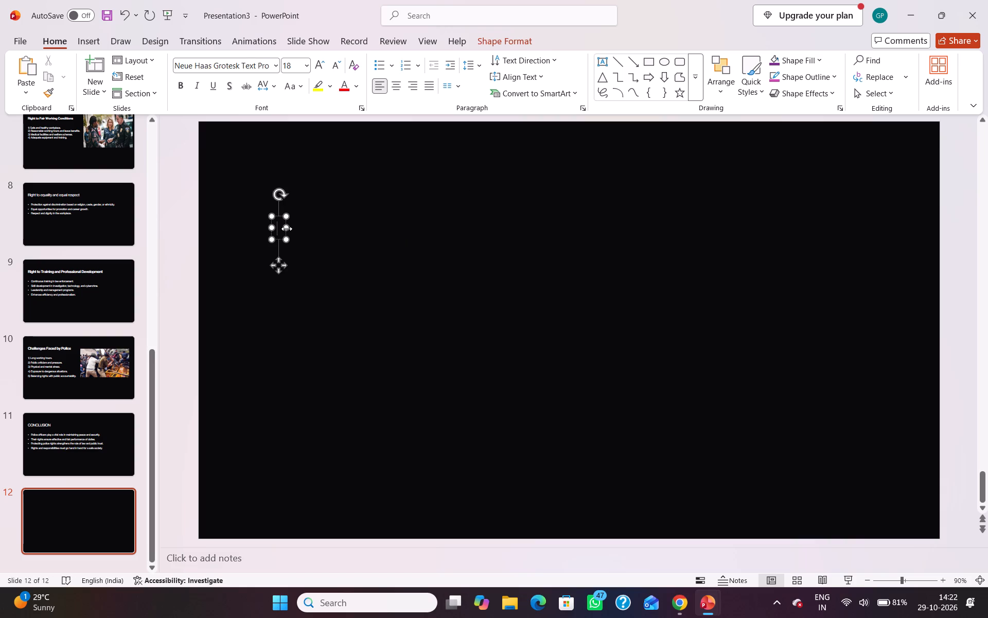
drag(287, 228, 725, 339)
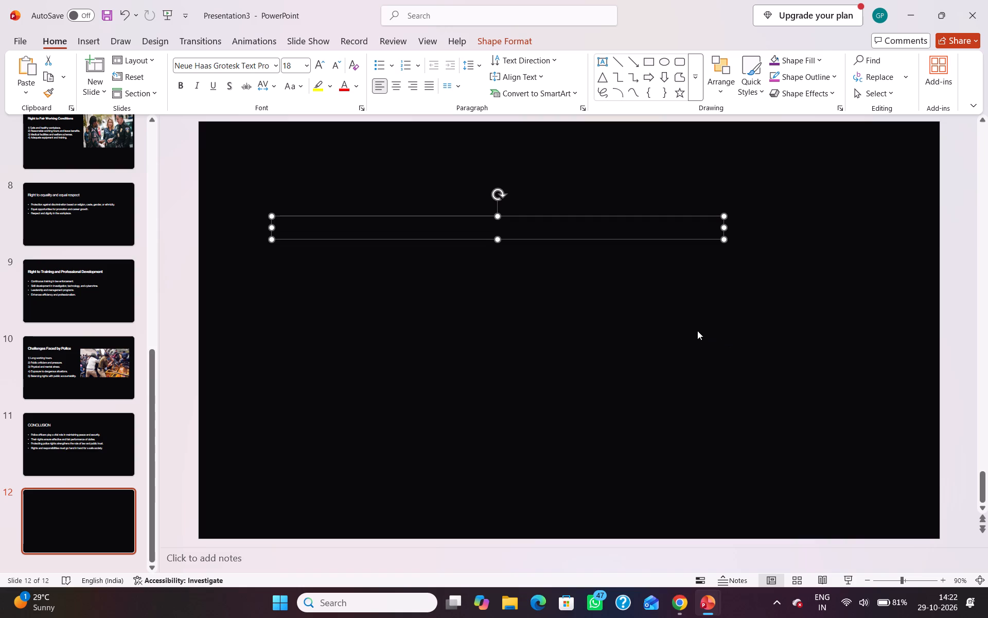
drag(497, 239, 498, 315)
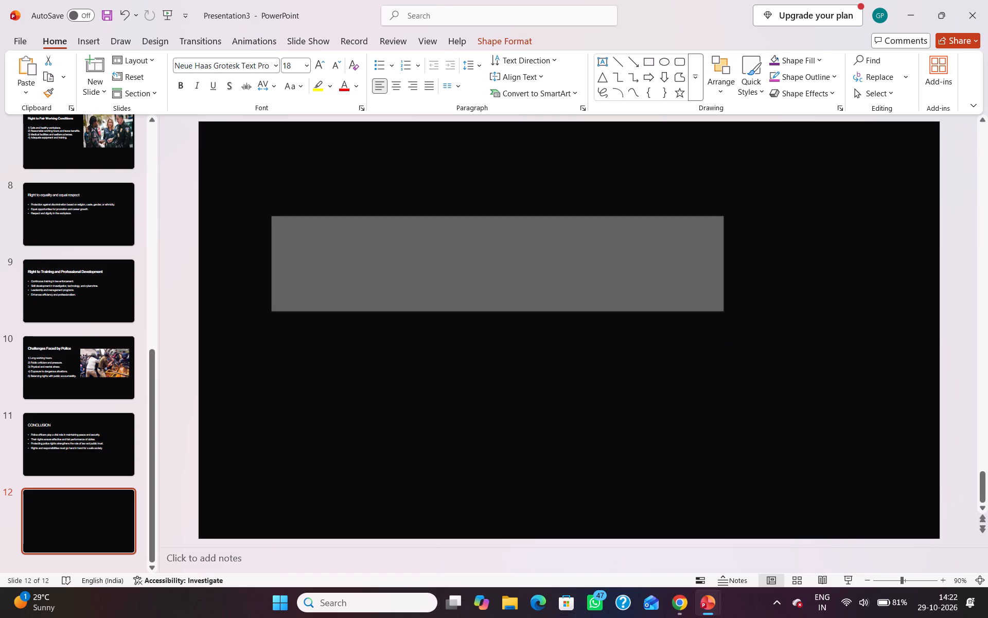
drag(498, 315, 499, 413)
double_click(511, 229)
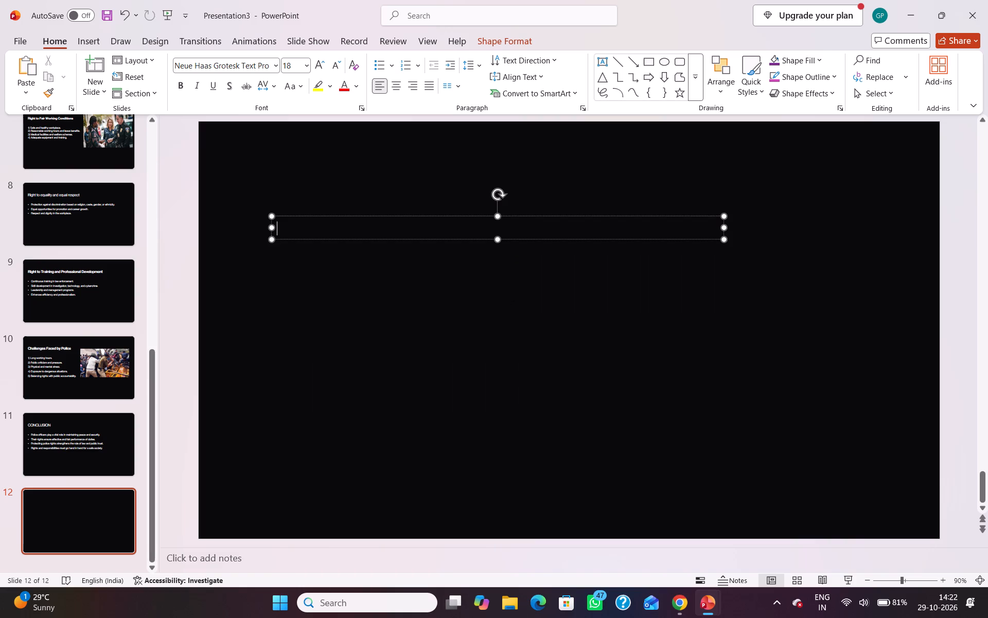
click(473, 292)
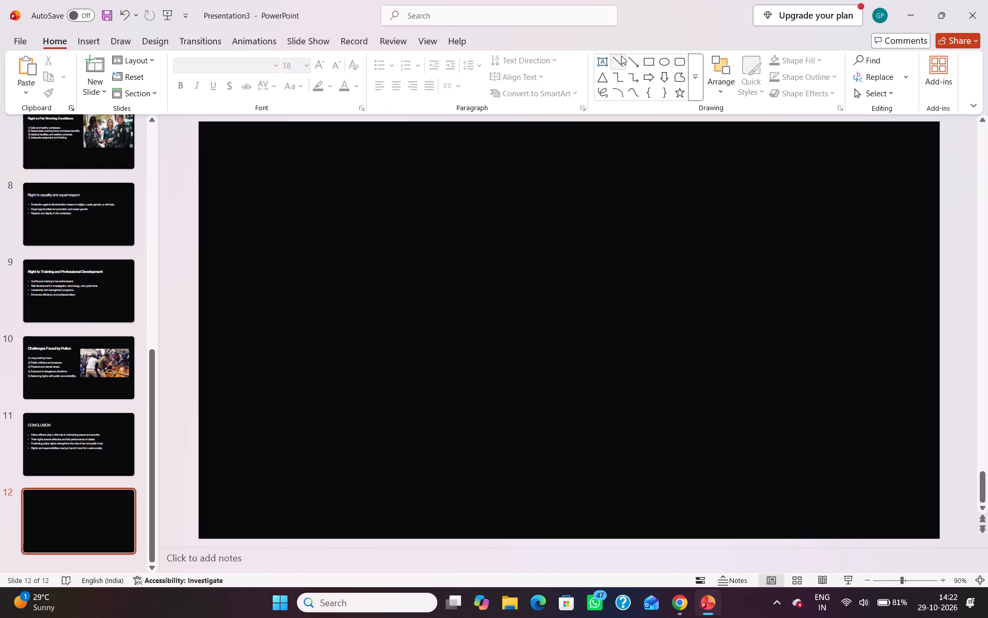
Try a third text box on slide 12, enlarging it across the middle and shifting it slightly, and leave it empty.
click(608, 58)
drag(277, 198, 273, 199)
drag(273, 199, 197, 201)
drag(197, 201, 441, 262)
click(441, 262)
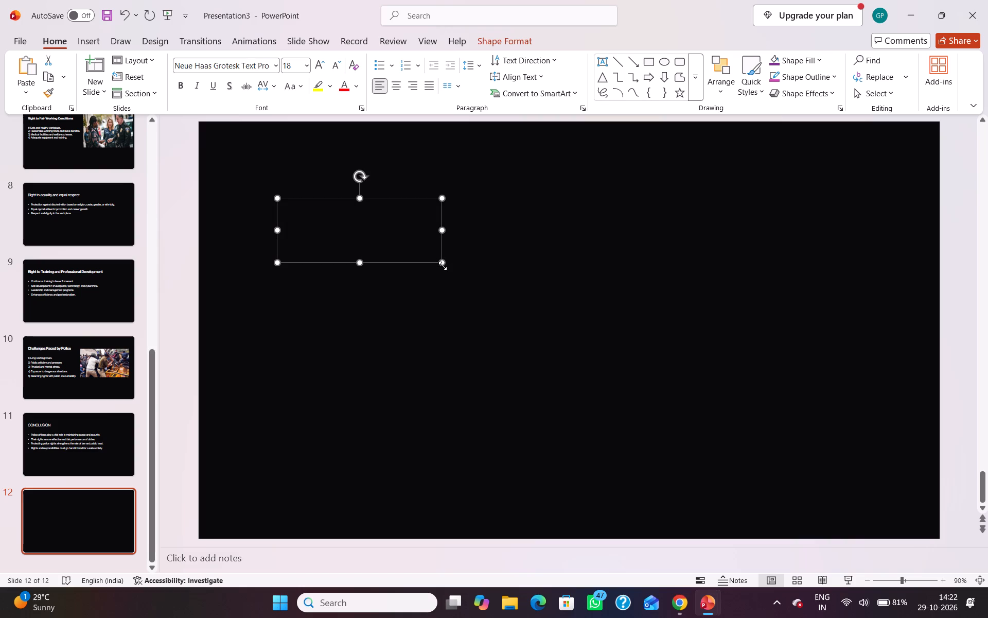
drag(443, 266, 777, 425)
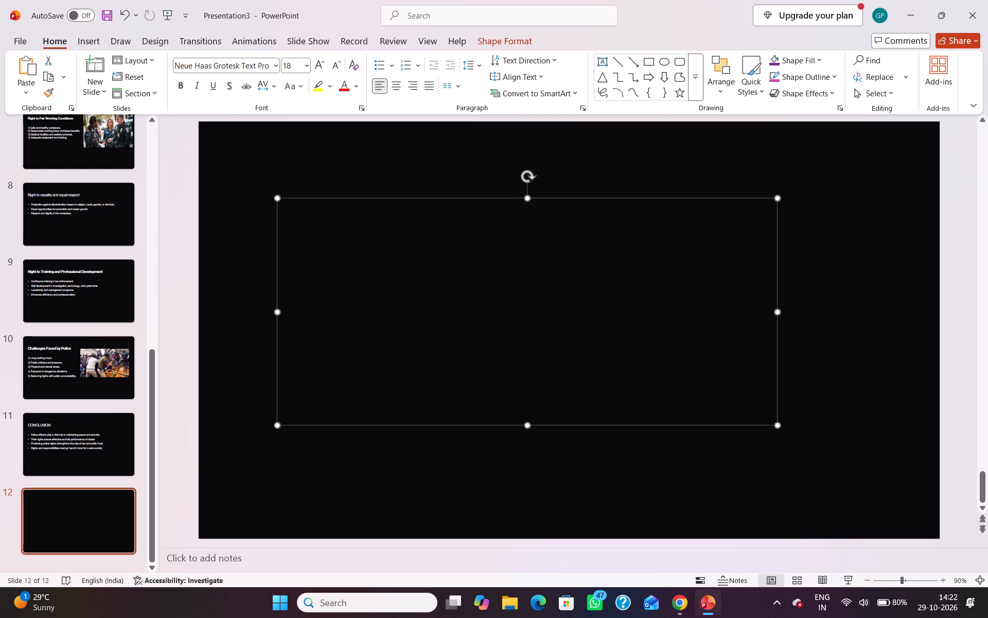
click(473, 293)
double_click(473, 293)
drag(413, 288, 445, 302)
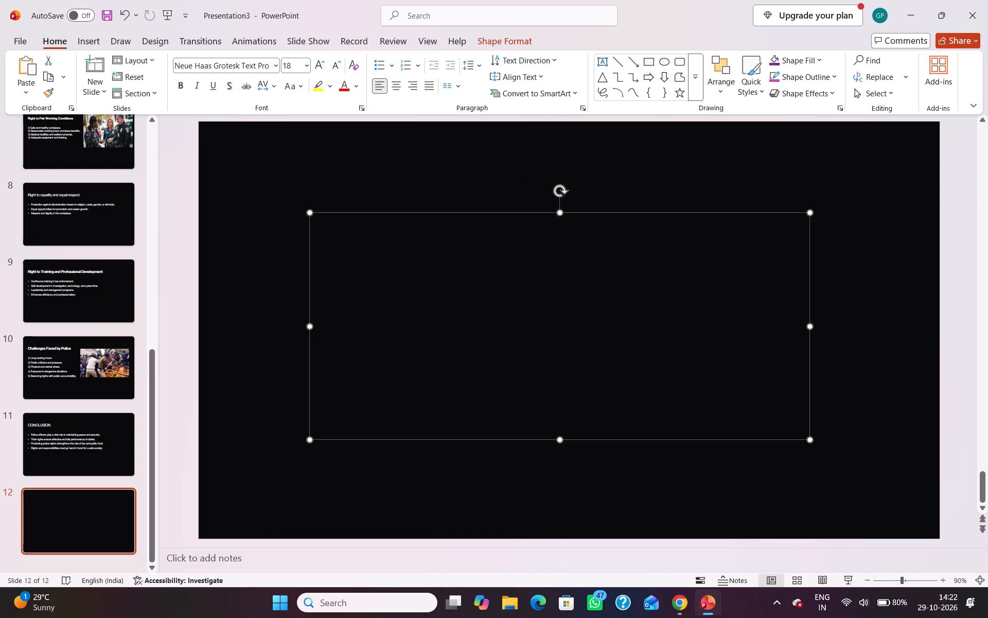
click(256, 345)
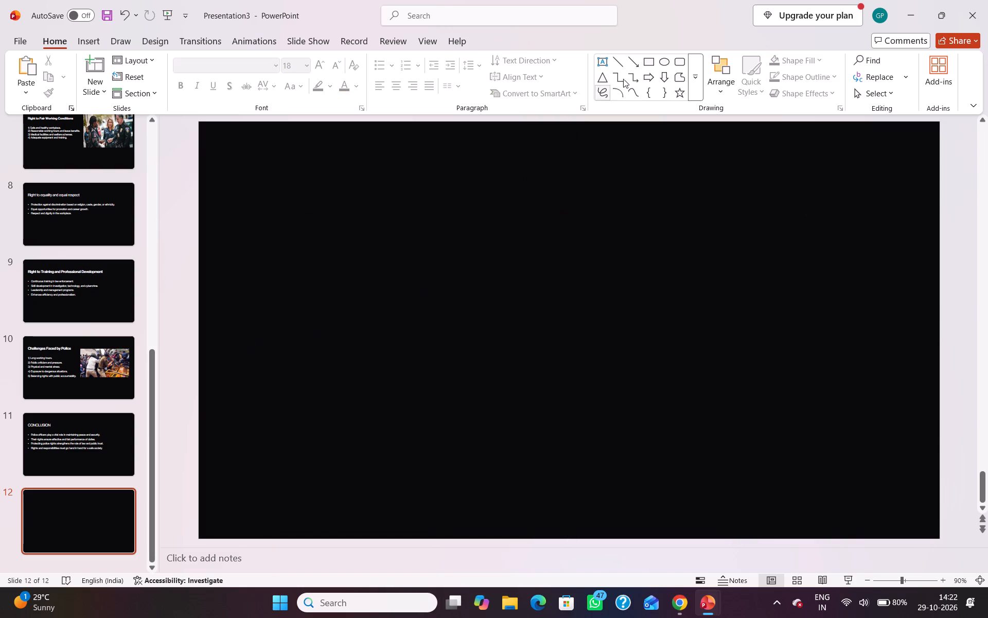
Insert a text box on slide 12, widen it across the middle and enter THANK YOU in it.
click(609, 64)
click(281, 217)
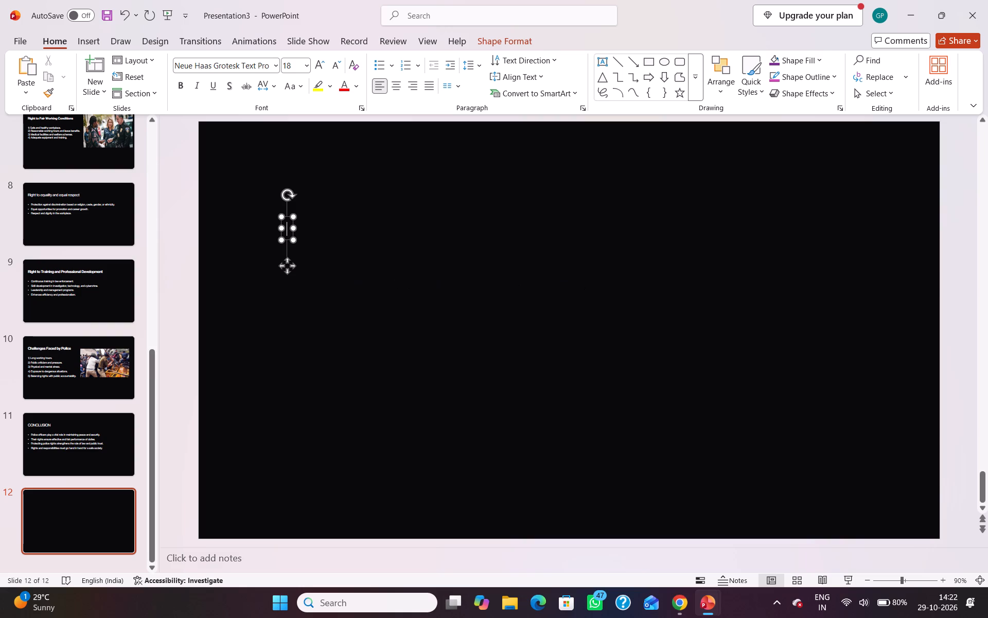
drag(292, 265, 322, 273)
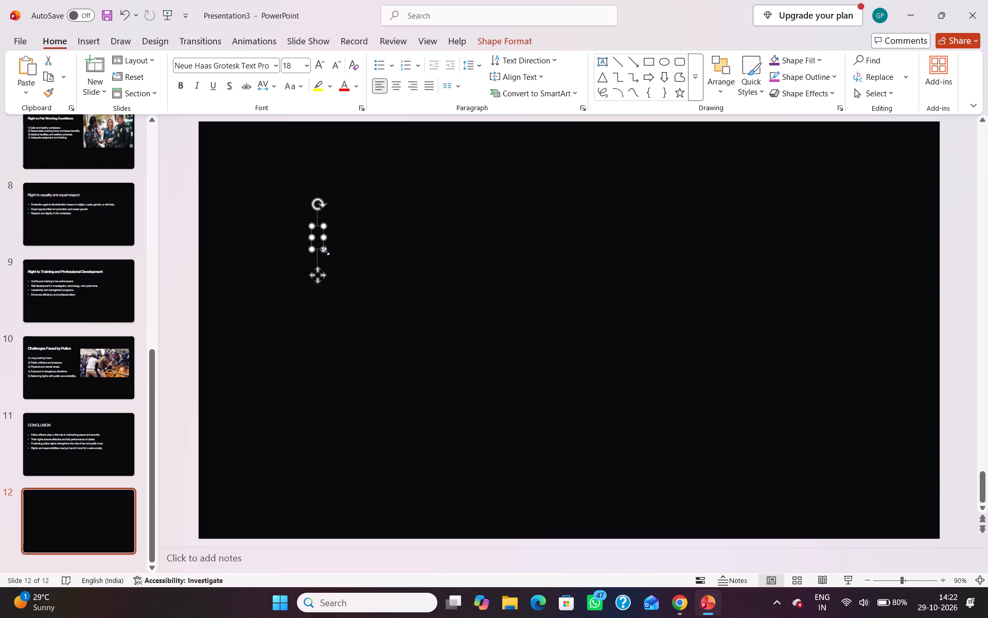
drag(325, 251, 734, 402)
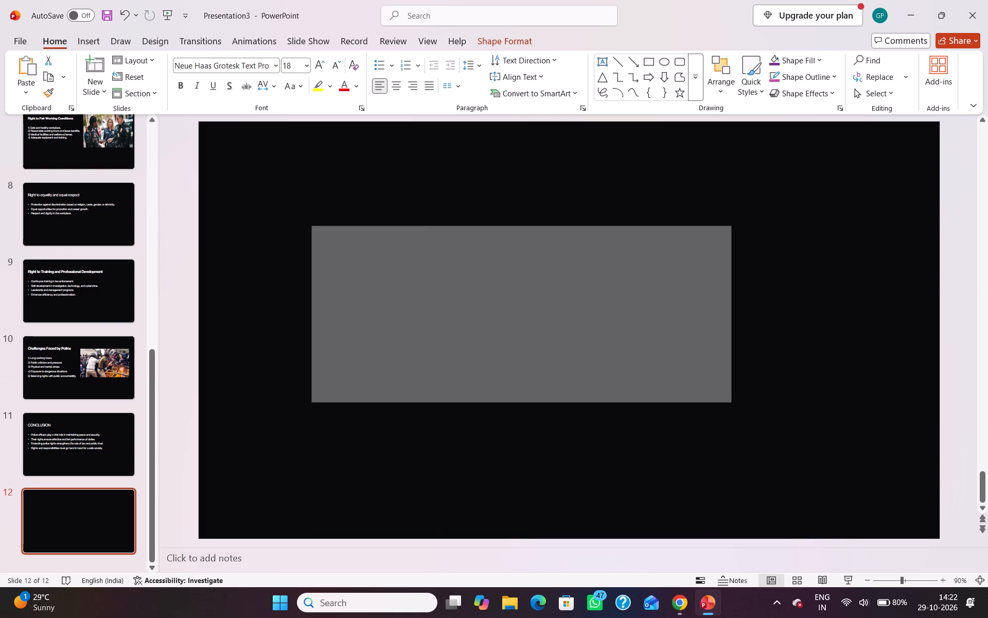
drag(734, 402, 780, 402)
click(617, 337)
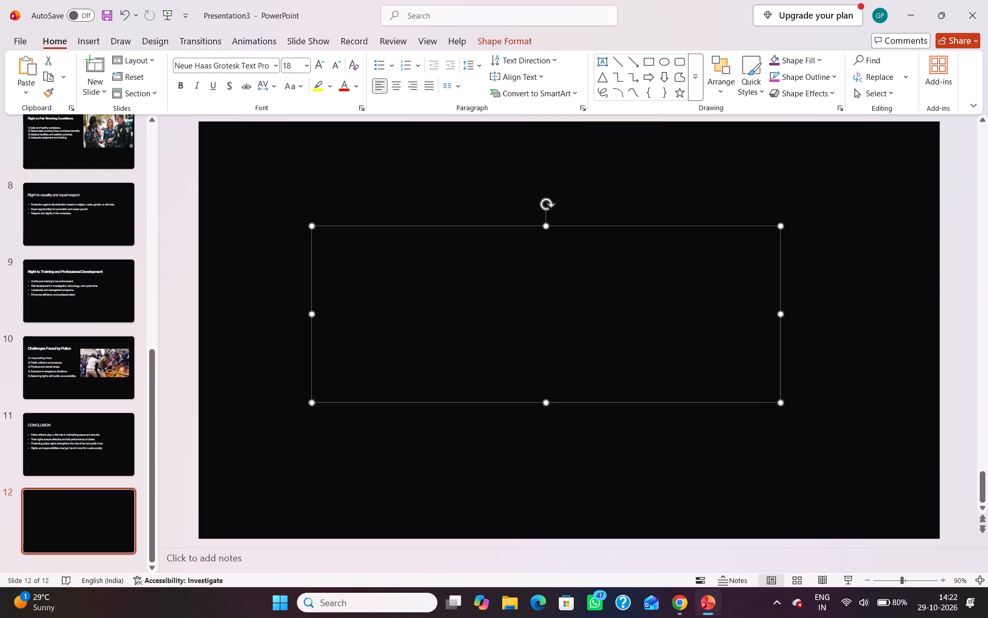
text(fkjefj)
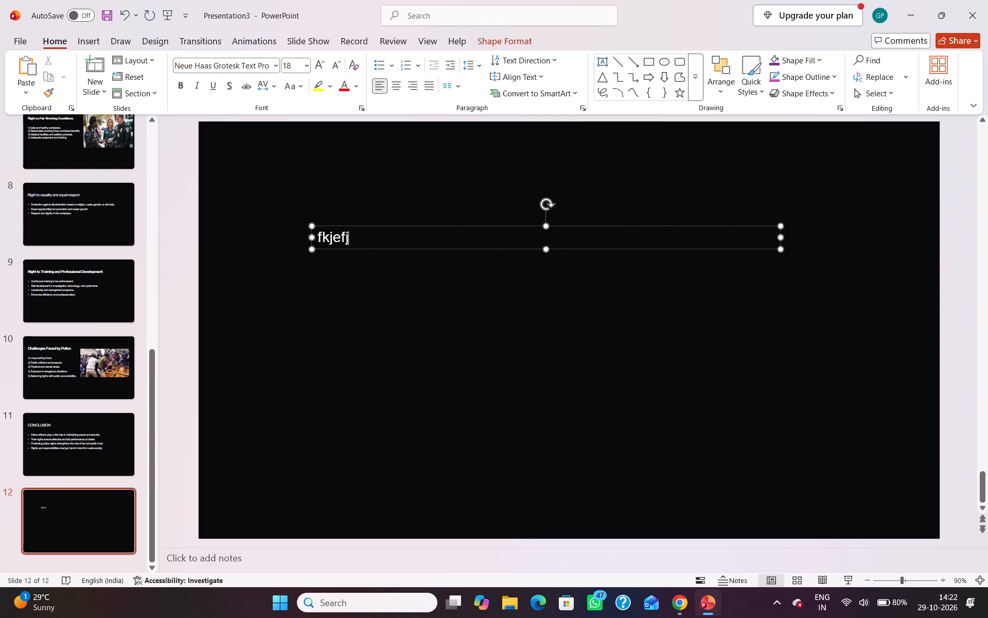
key(BackSpace)
key(BackSpace)
key(BackSpace)
key(BackSpace)
key(BackSpace)
key(BackSpace)
text(th)
key(BackSpace)
key(BackSpace)
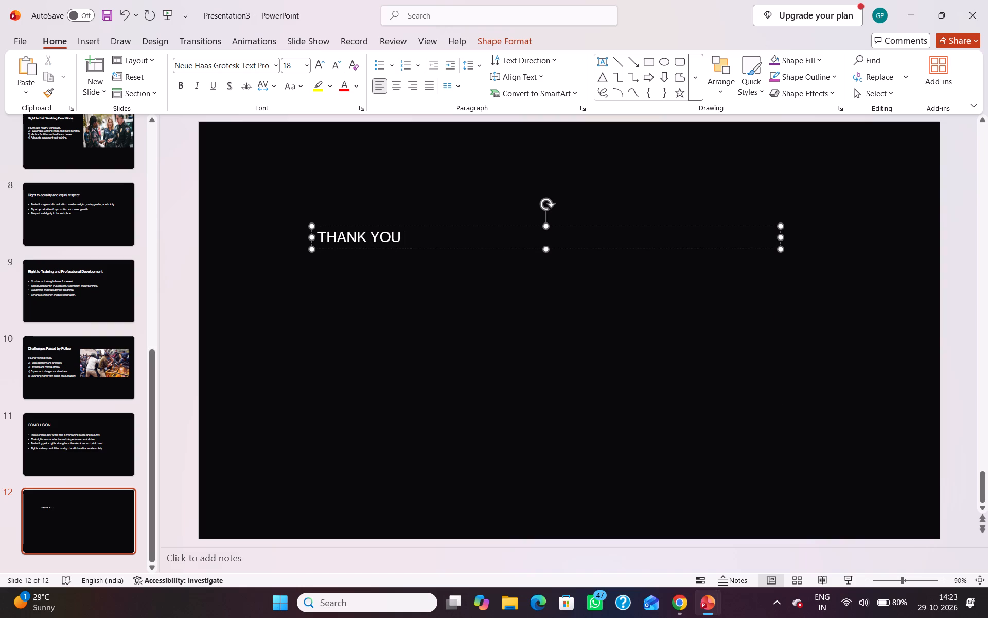
Move the THANK YOU text box toward the middle of slide 12.
drag(420, 238, 394, 238)
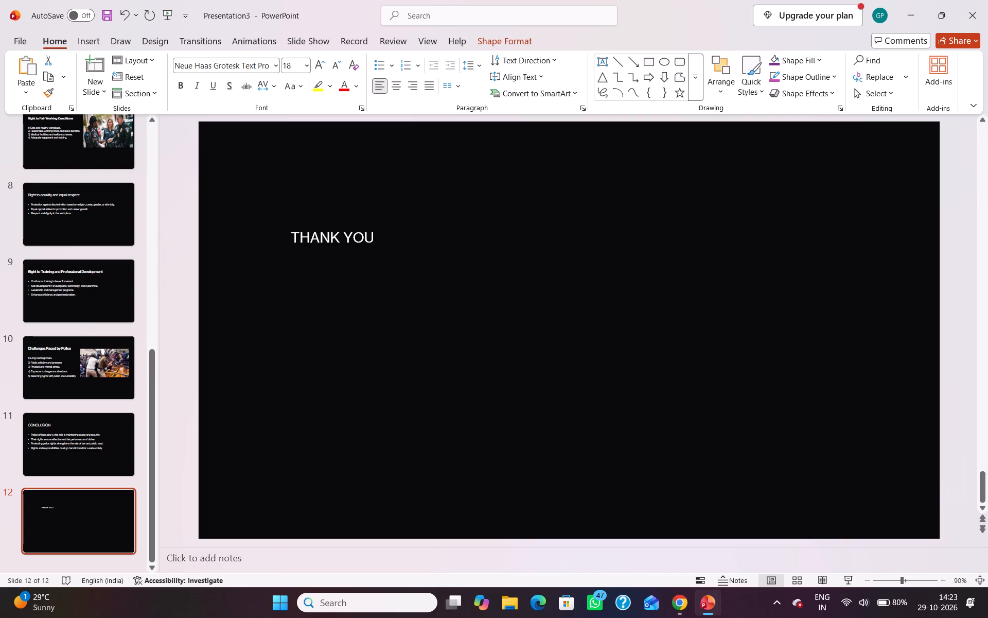
drag(394, 238, 608, 294)
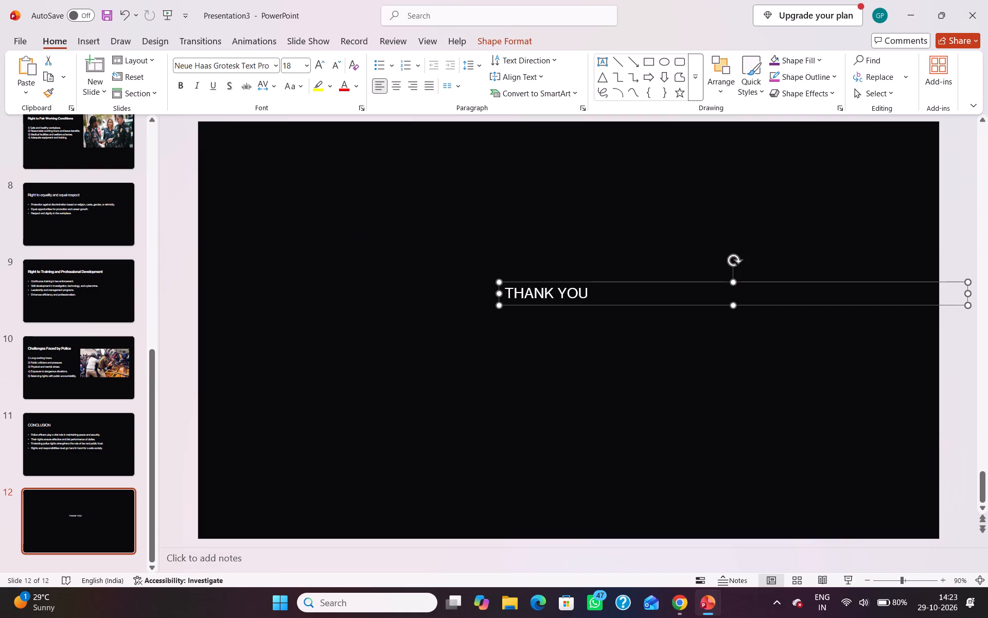
Enlarge the THANK YOU text on slide 12 to font size 54.
click(587, 296)
key(shift+Left)
key(shift+Left)
key(shift+Left)
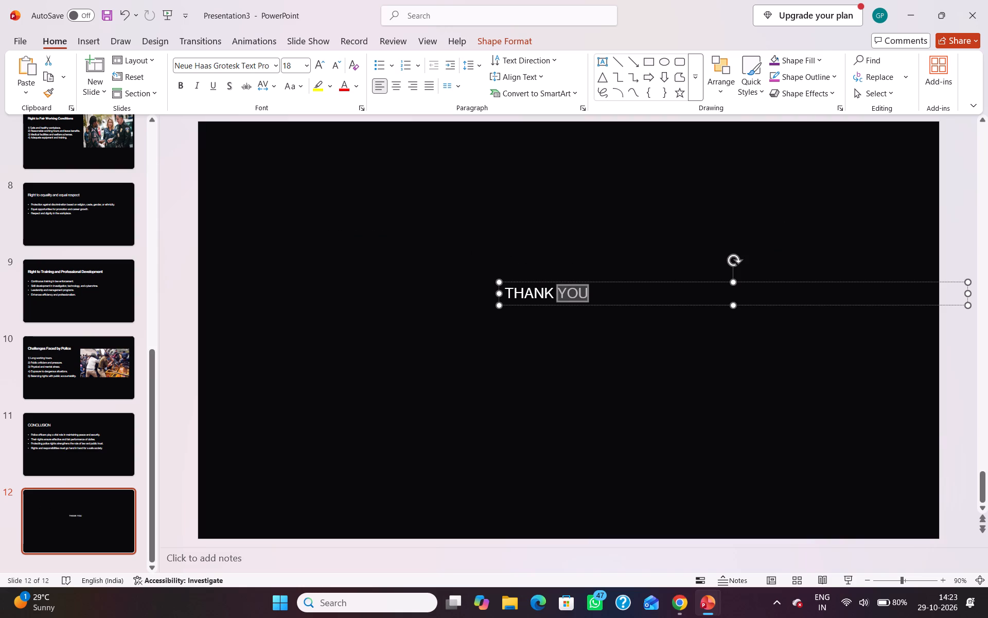
key(shift+Left)
key(shift+Left)
key(shift+Left)
key(shift+Left)
key(shift+Left)
key(shift+Left)
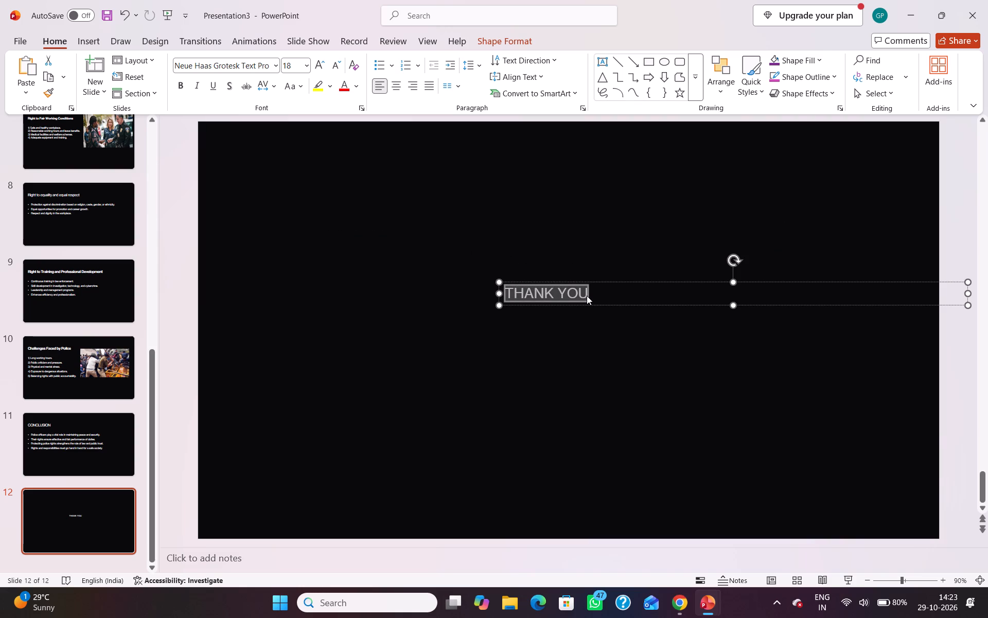
key(ctrl+shift+period)
key(ctrl+shift+period)
key(ctrl+shift+period)
key(ctrl+shift+period)
key(ctrl+shift+period)
key(ctrl+shift+period)
key(ctrl+shift+period)
key(ctrl+shift+period)
key(ctrl+shift+period)
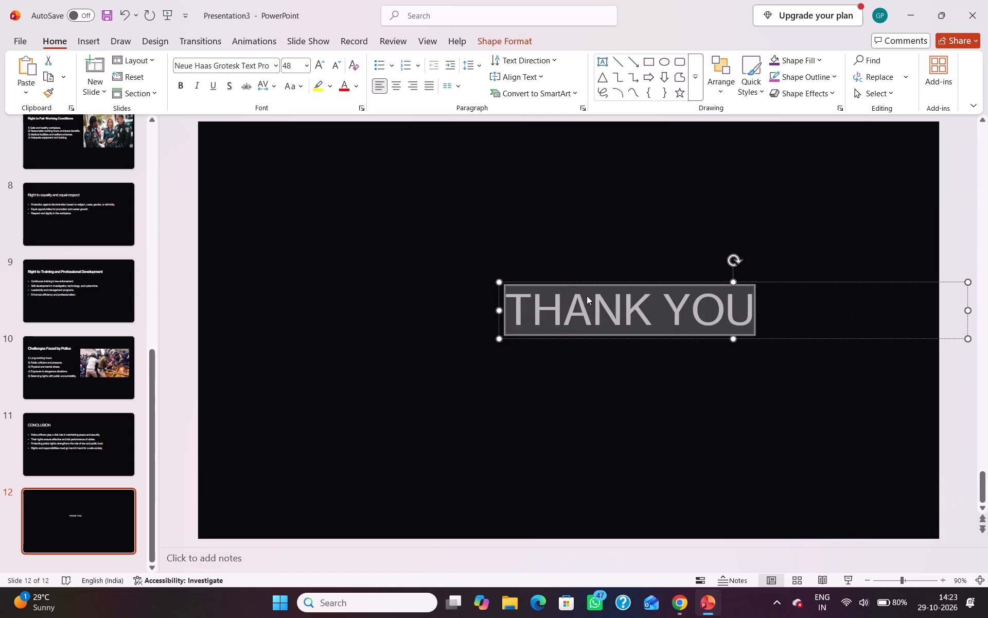
Reposition the text box so THANK YOU sits roughly centred across slide 12, slightly above mid-height.
drag(585, 299, 557, 299)
drag(795, 312, 714, 304)
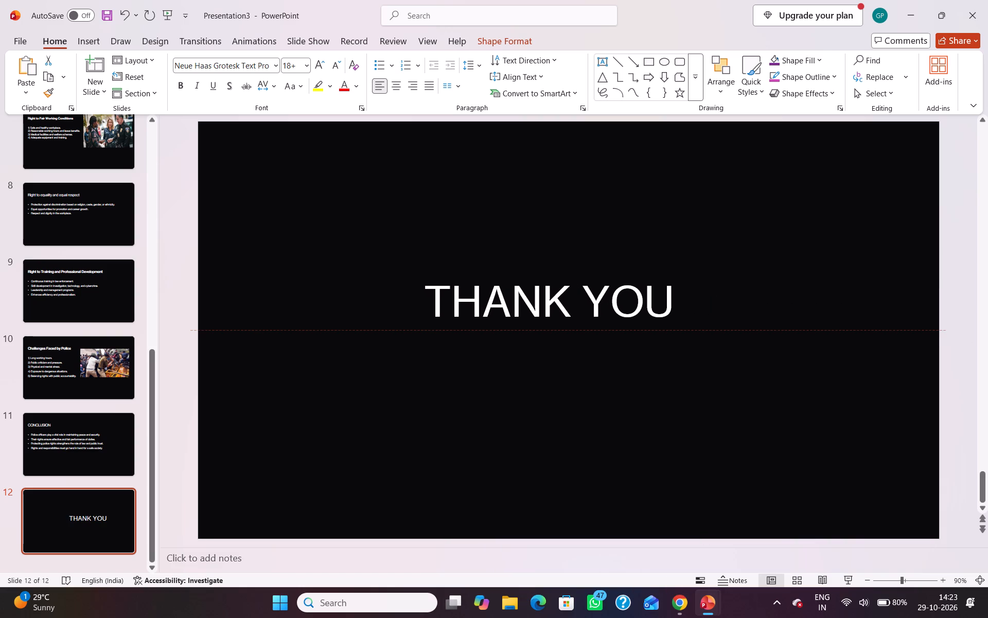
drag(714, 304, 715, 304)
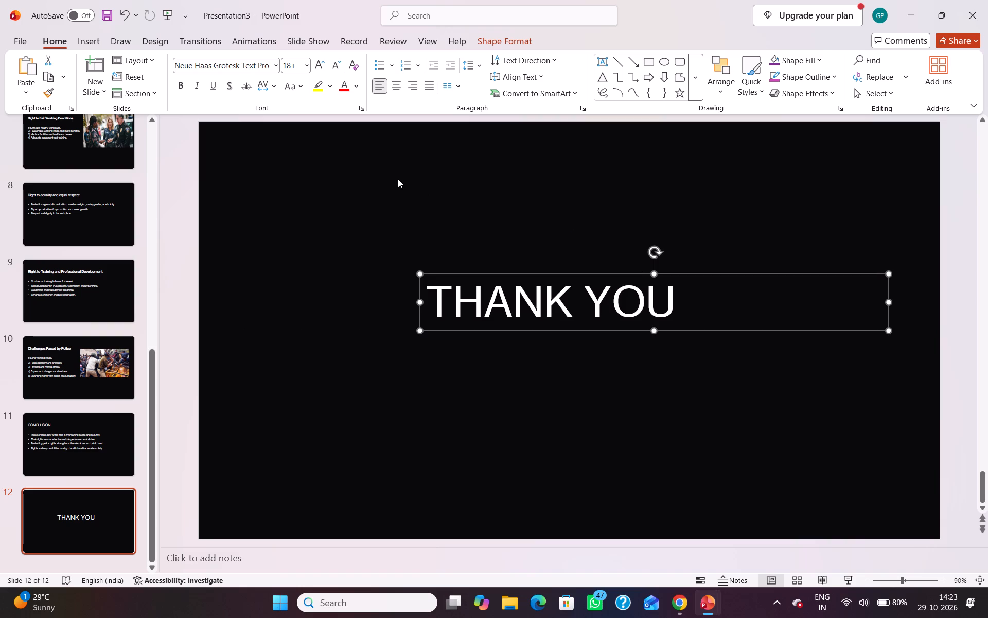
right_click(278, 183)
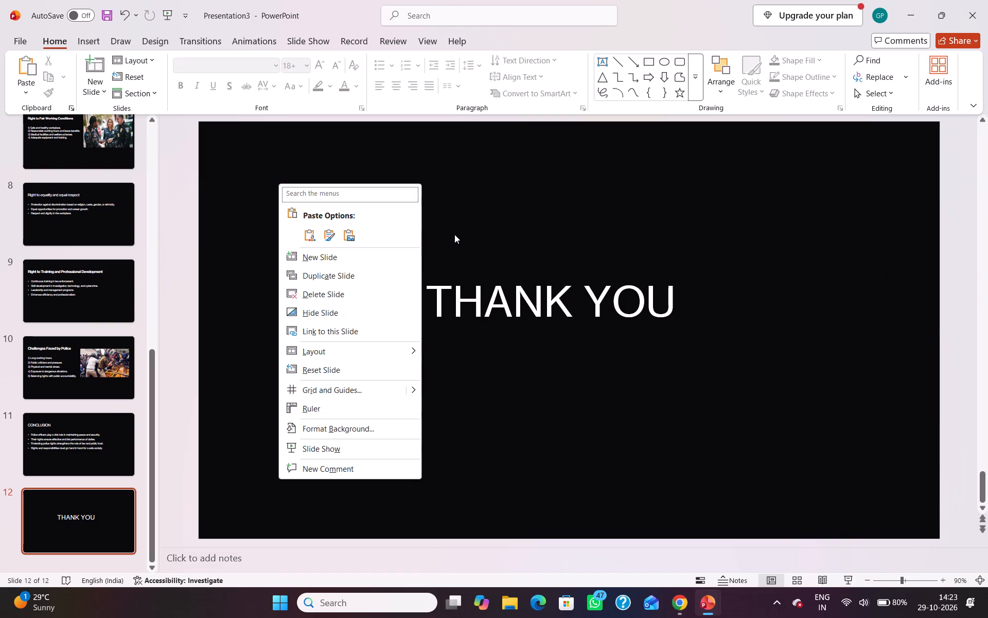
click(454, 234)
Apply the Reveal transition to slide 1 and the Shape transition to slide 2.
scroll(454, 234, up, 15)
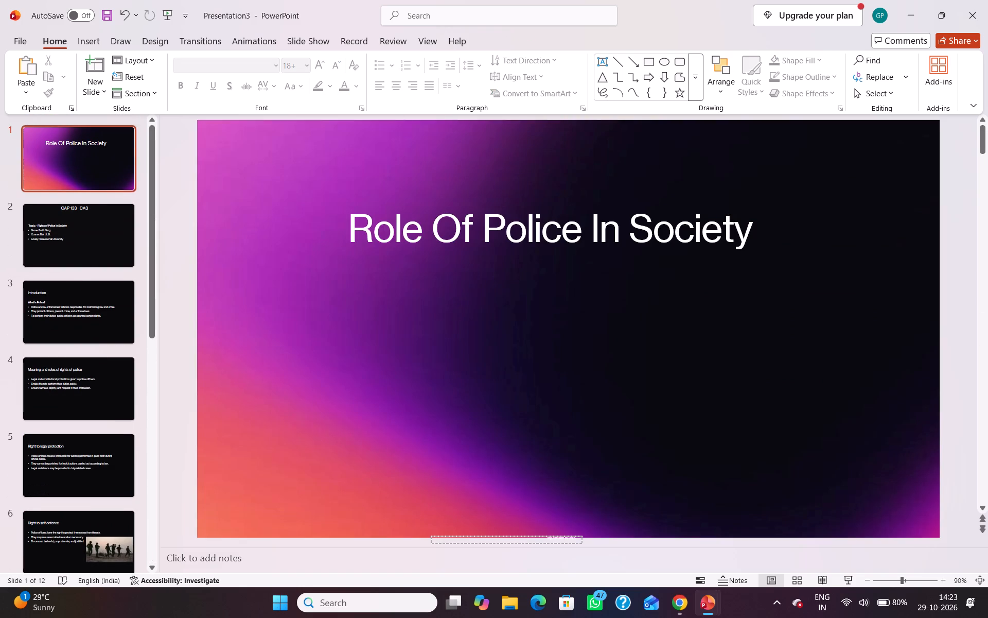
click(206, 43)
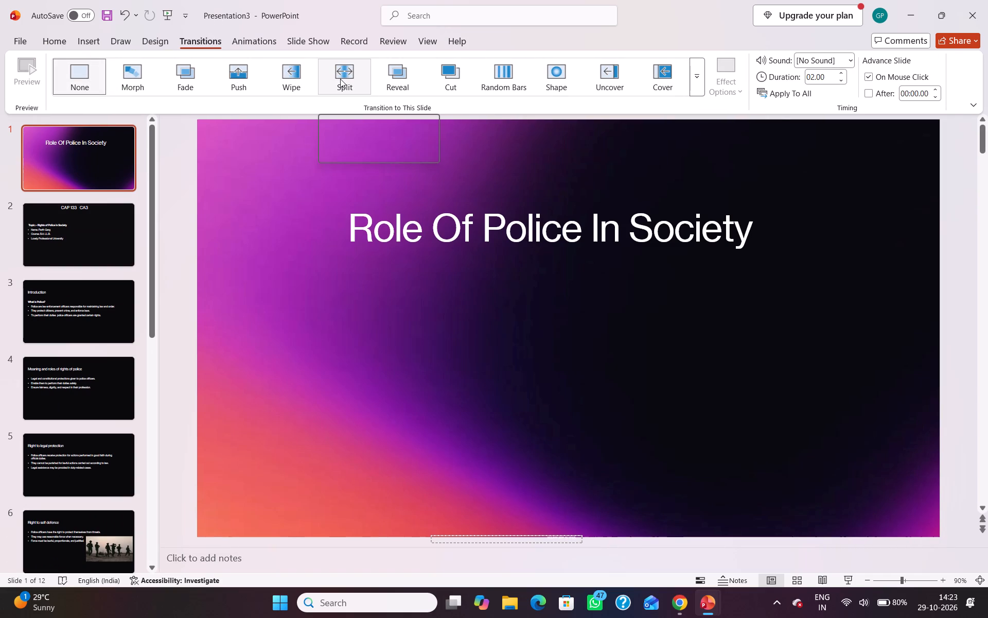
click(398, 85)
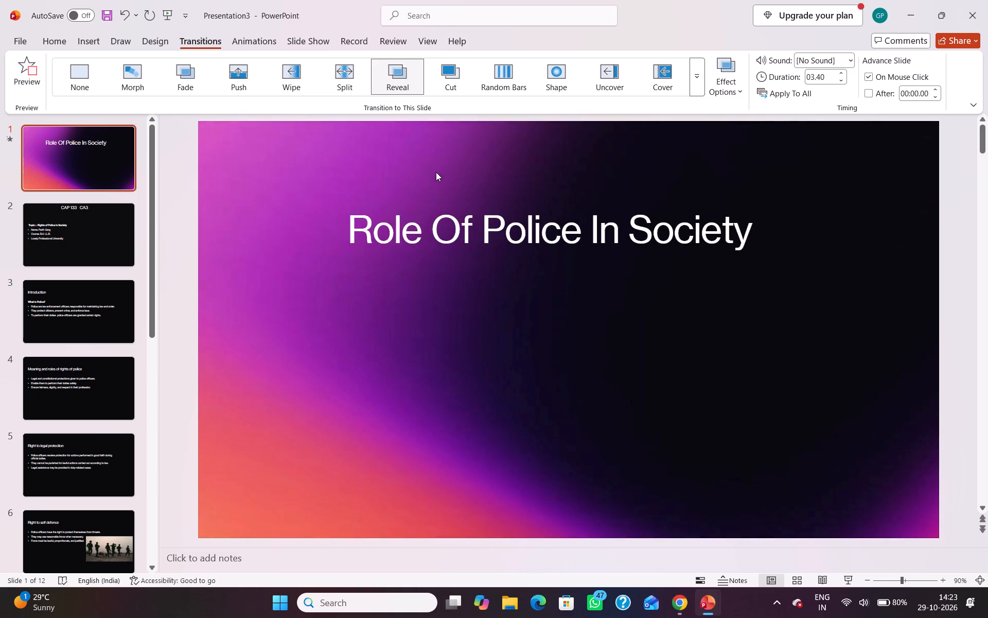
key(Down)
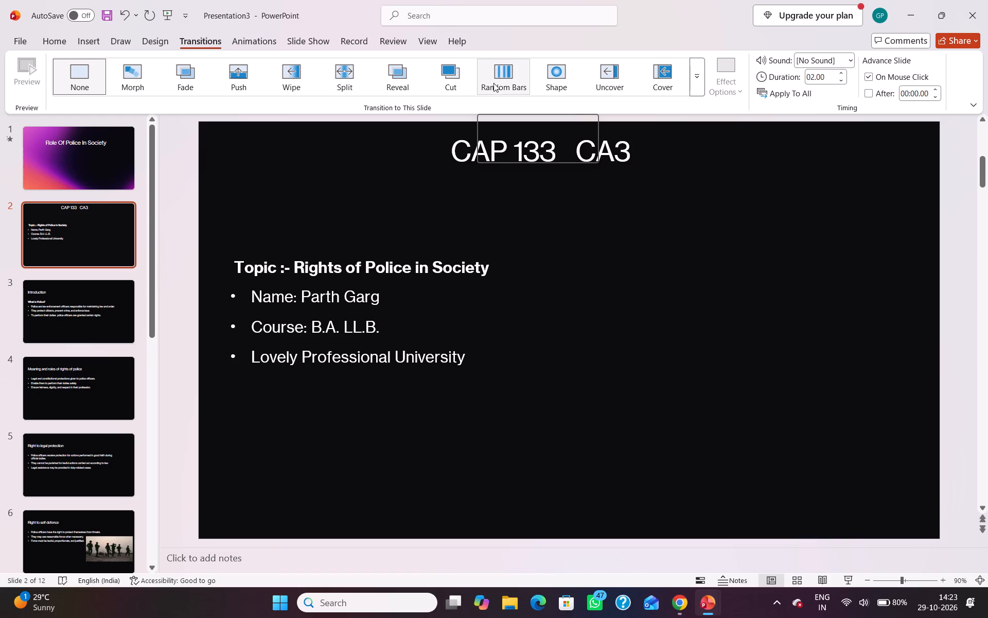
click(552, 80)
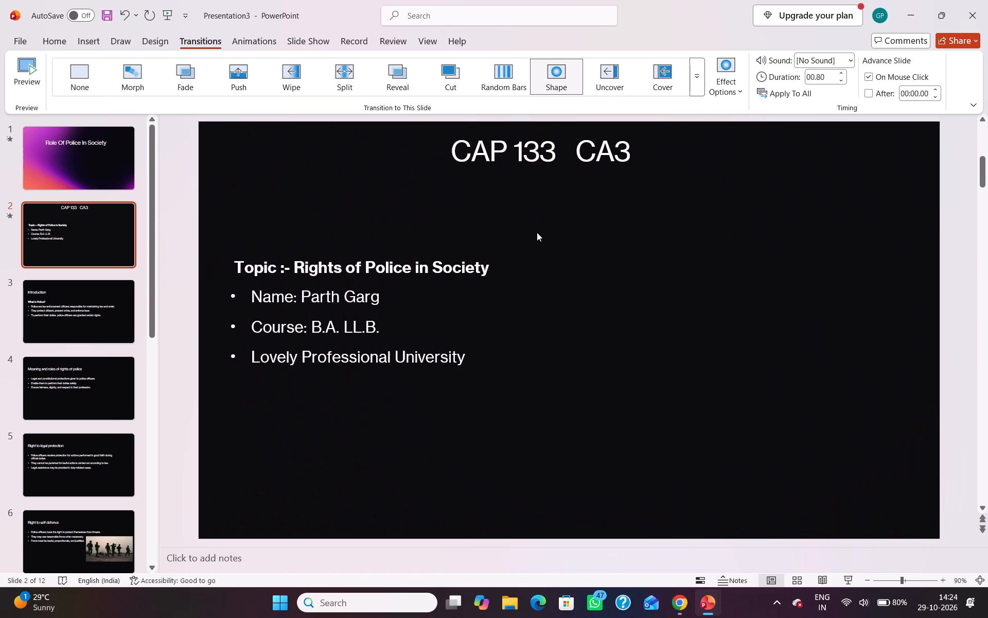
Apply the Wipe transition to slide 3, Introduction, and the Push transition to slide 4, Meaning and roles of rights of police.
key(Down)
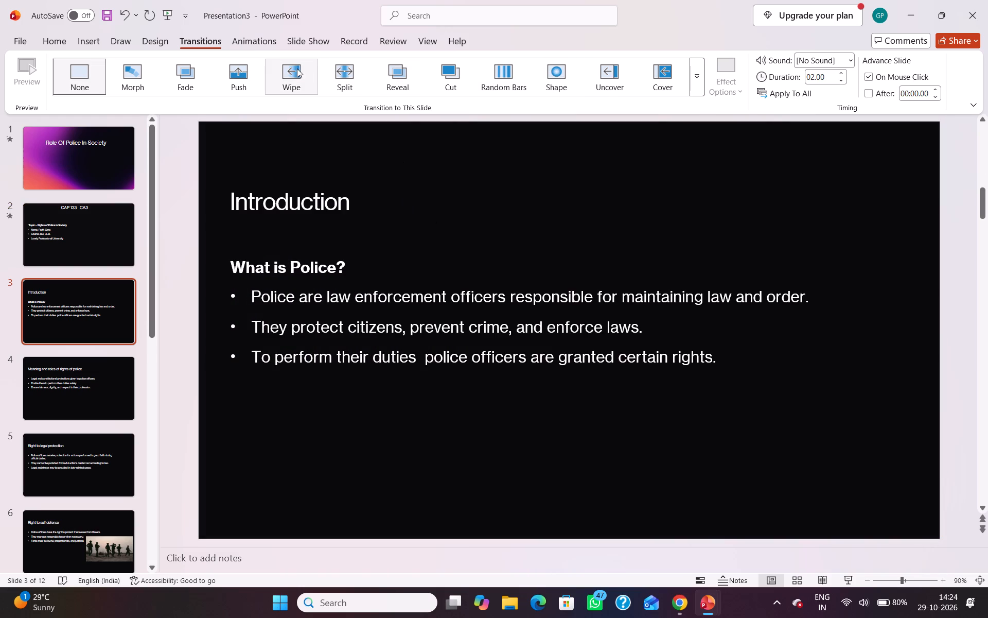
click(297, 68)
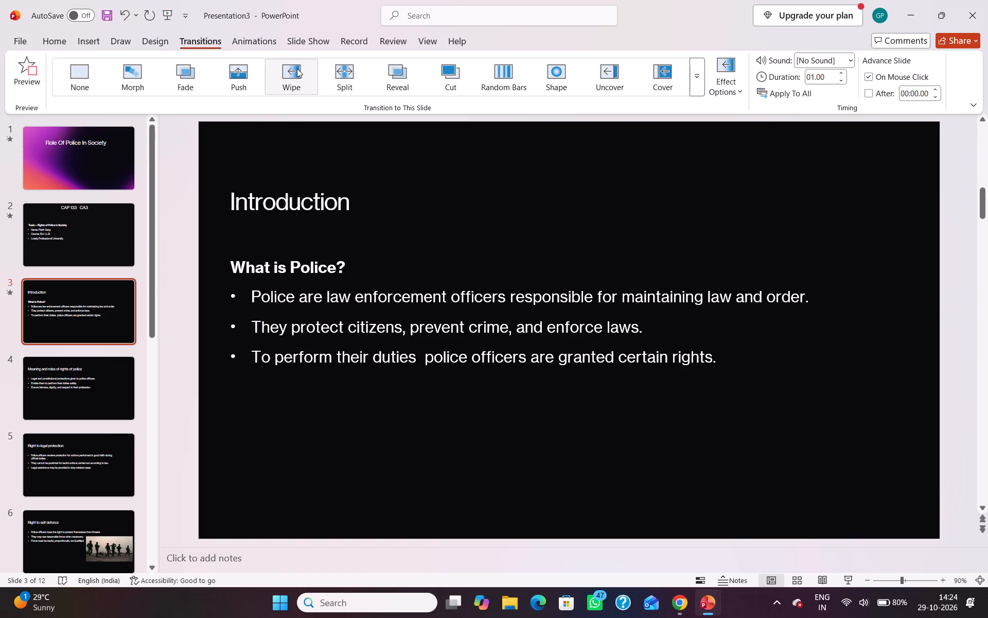
key(Down)
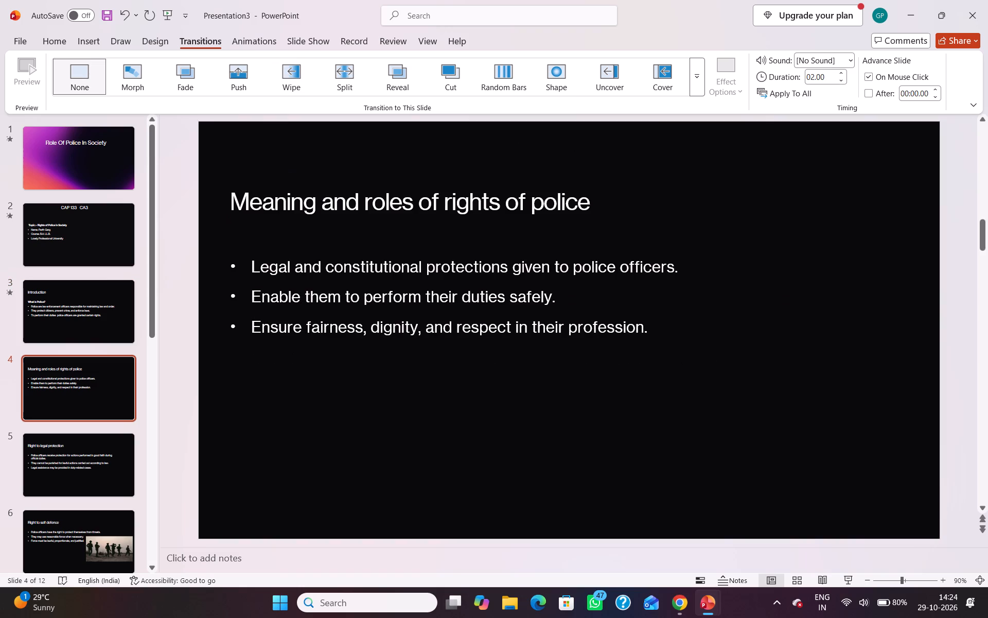
click(238, 79)
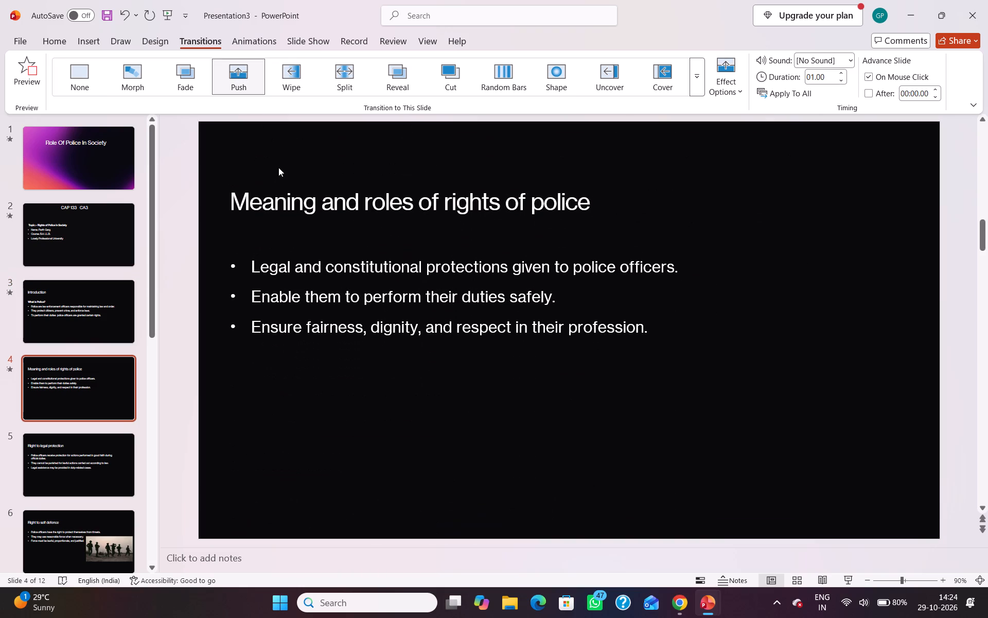
Apply the Morph transition to slide 5, Right to legal protection.
key(Down)
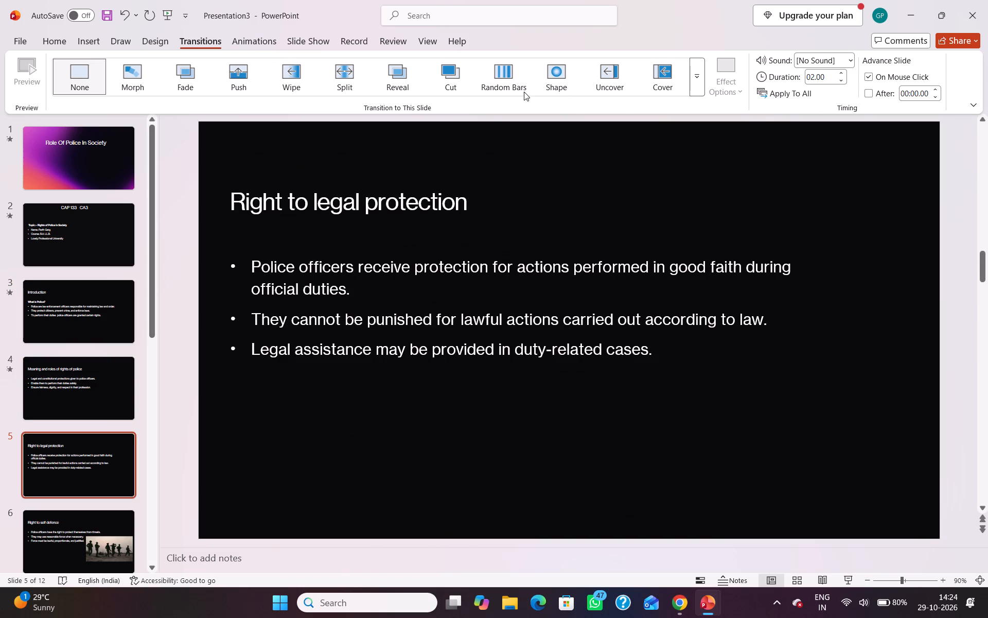
click(132, 74)
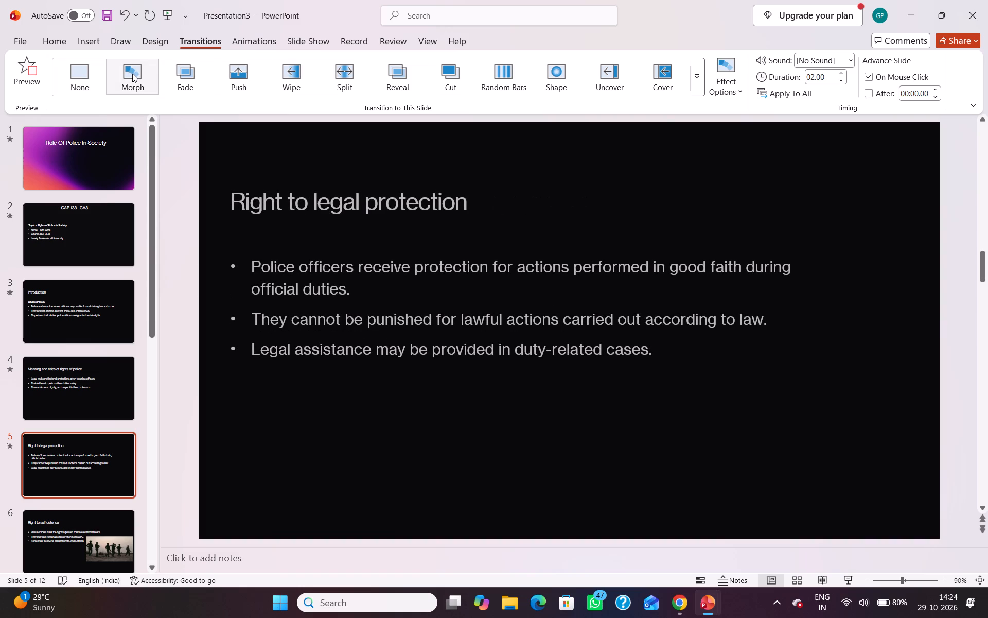
Apply the Uncover transition to slide 6, Right to self defence, and slide 7, Right to Fair Working Conditions.
key(Down)
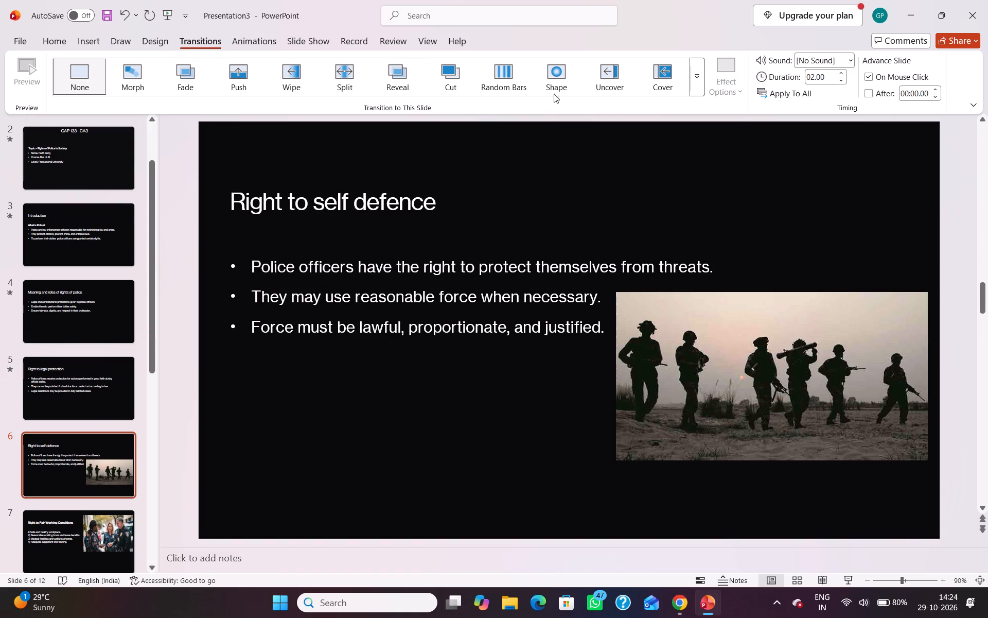
click(616, 81)
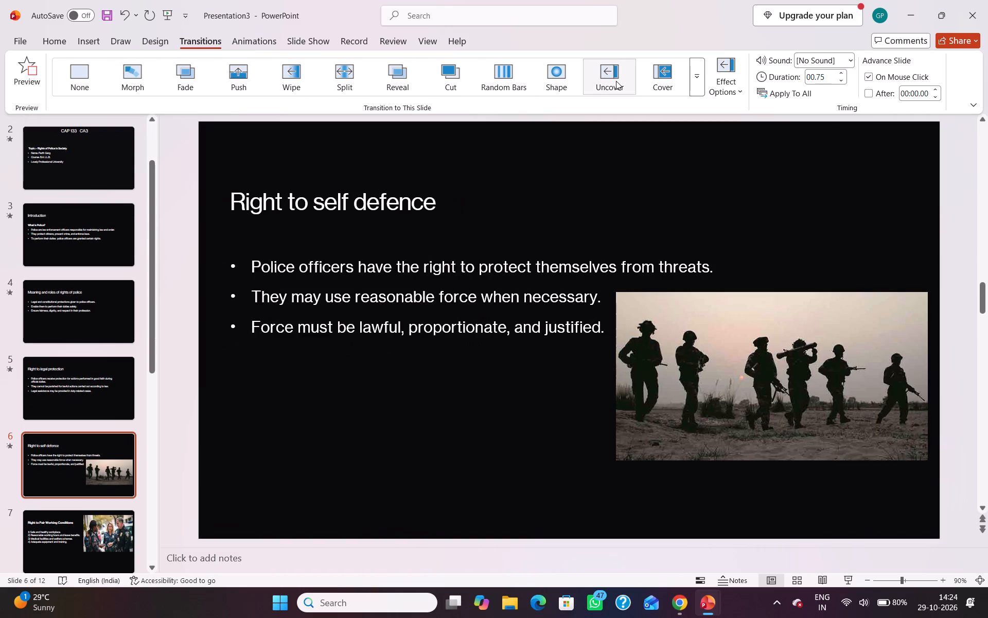
key(Down)
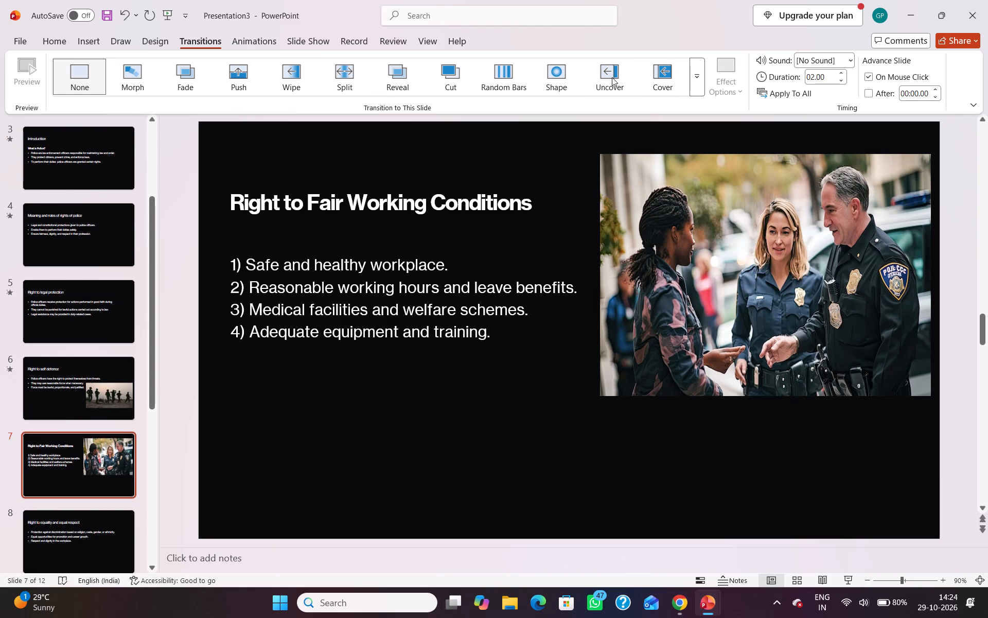
click(611, 77)
Apply the Shape transition to slide 8, Right to equality and equal respect, and the Cover transition to slide 9, Right to Training and Professional Development.
key(Down)
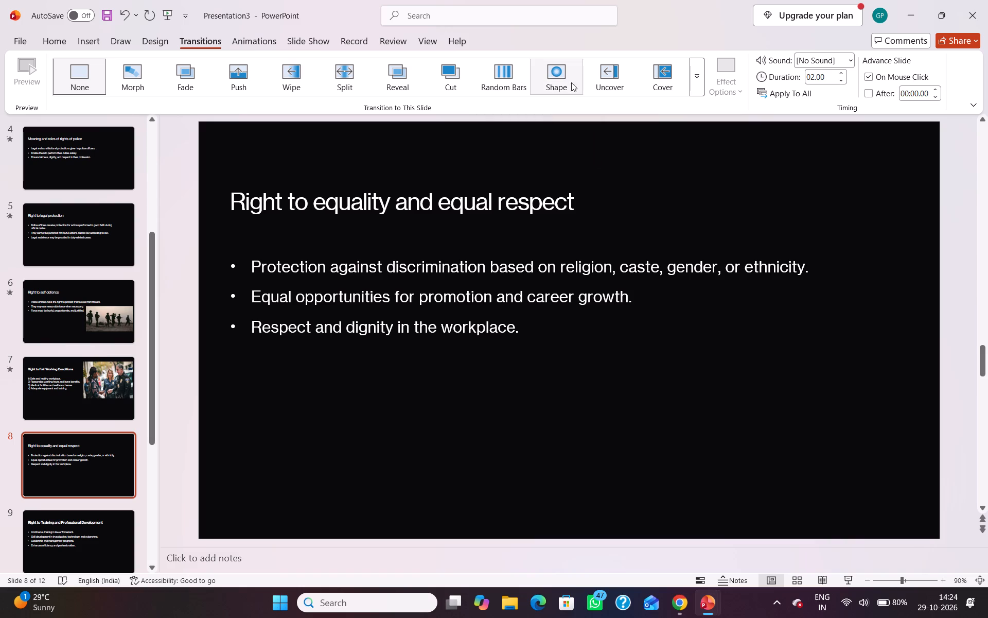
click(556, 79)
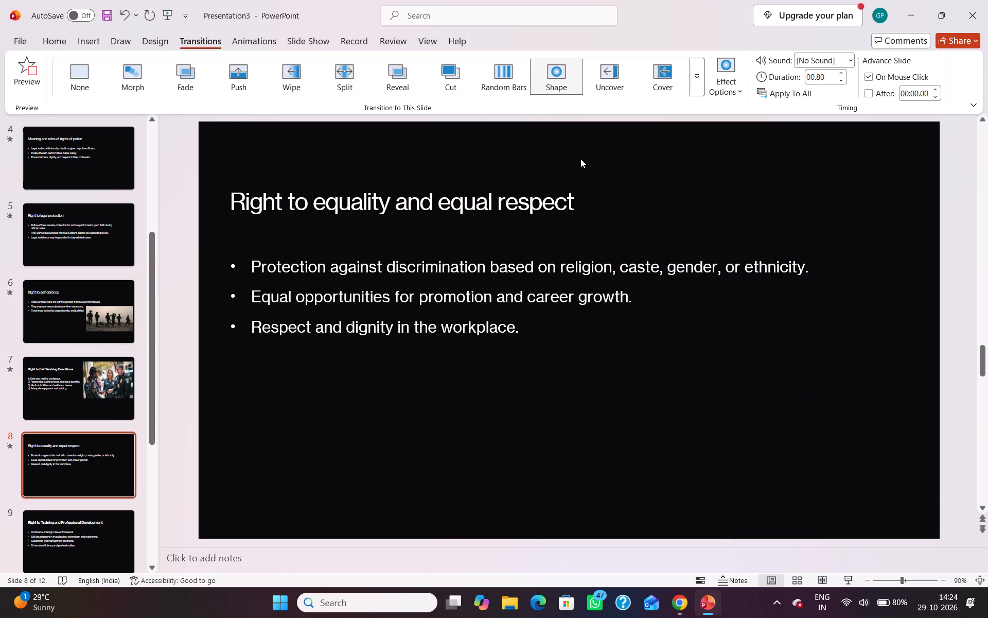
key(Down)
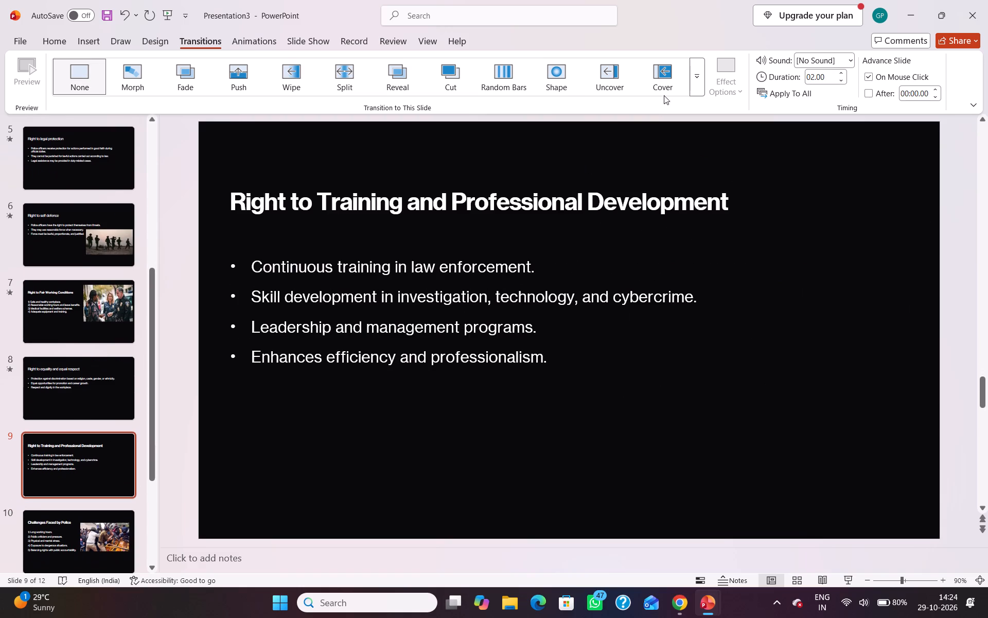
click(665, 79)
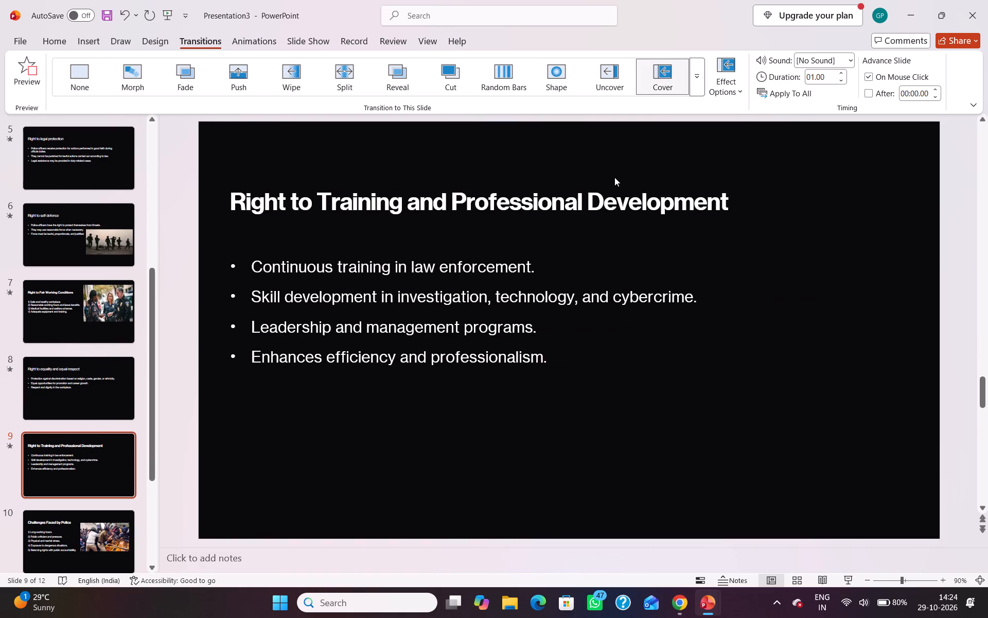
Apply the Checkerboard transition to slide 10, Challenges Faced by Police, and the Dissolve transition to slide 11, CONCLUSION.
key(Down)
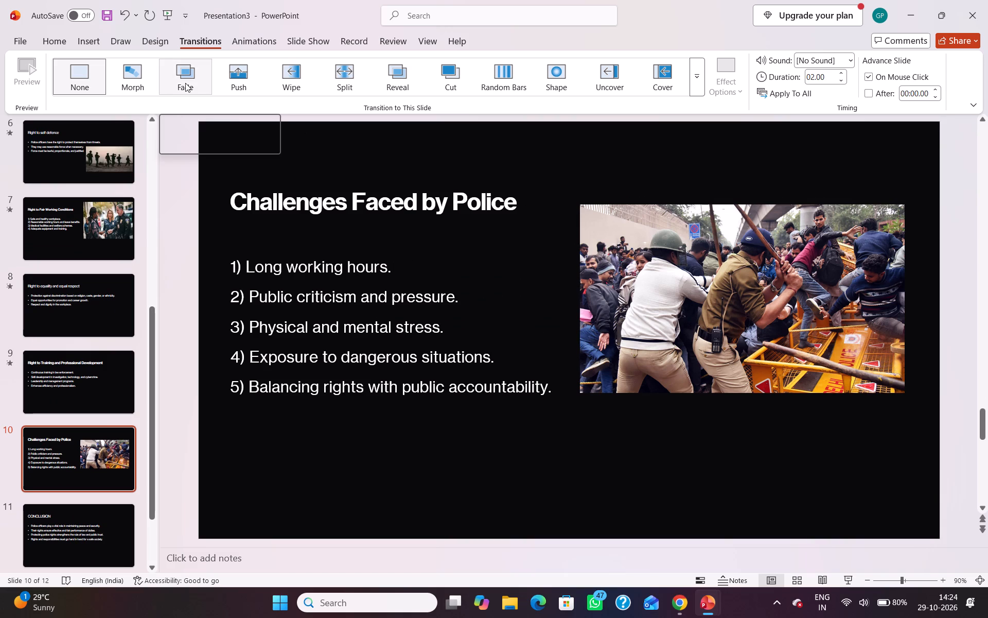
click(697, 85)
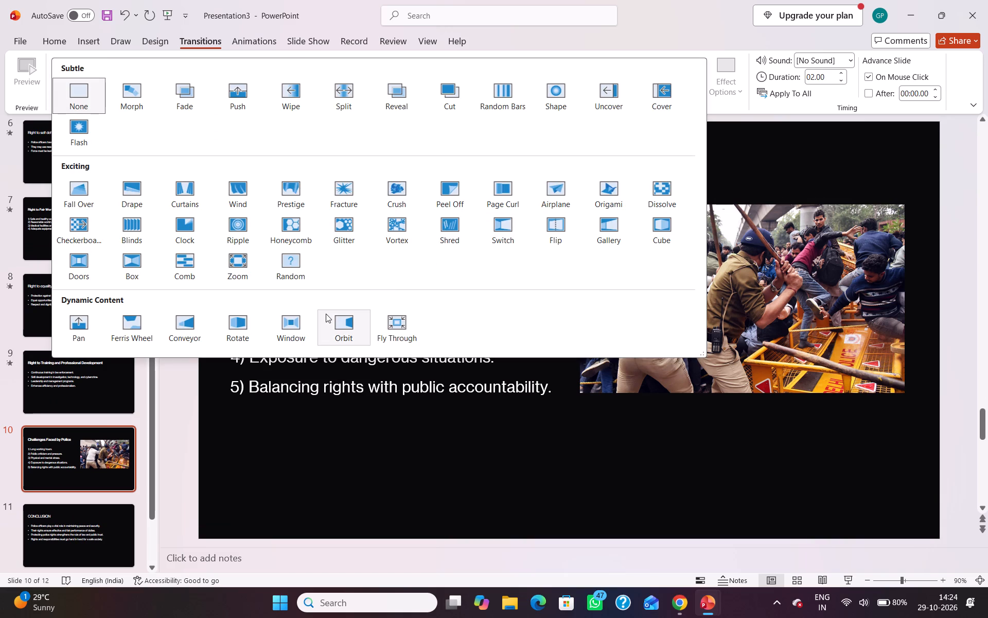
click(87, 236)
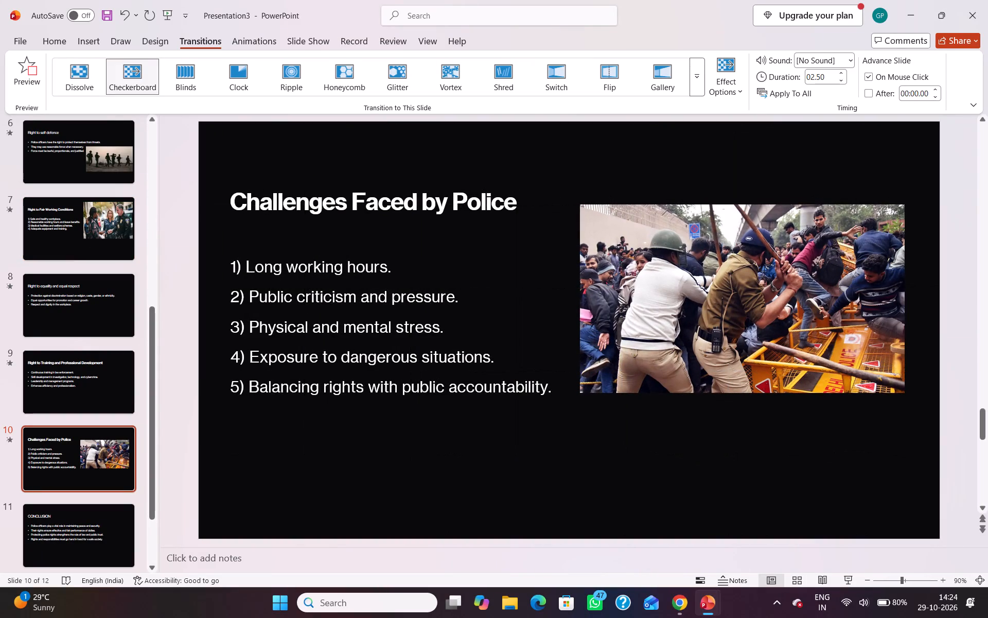
key(Down)
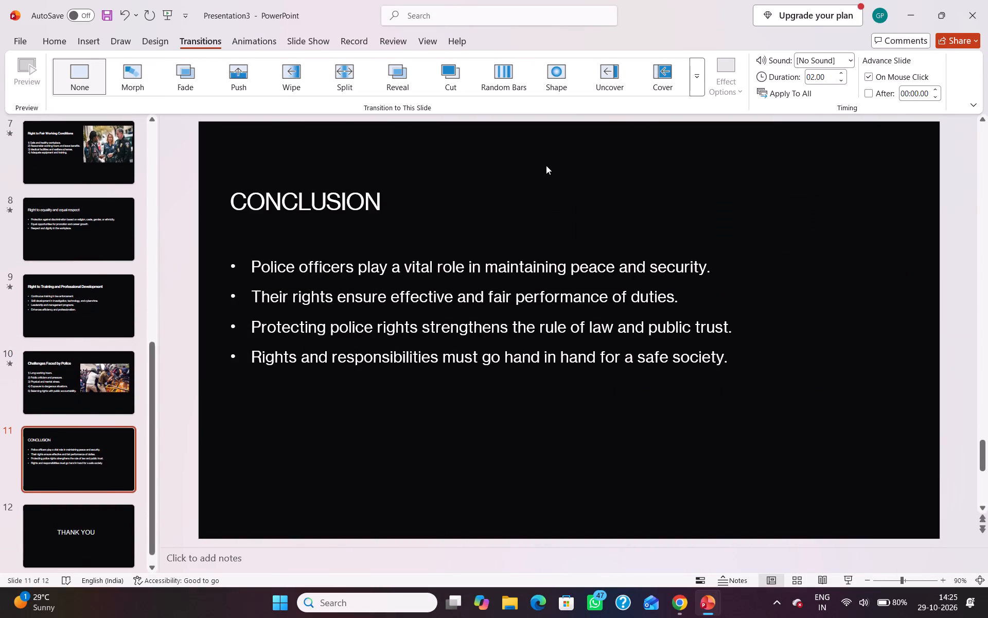
click(697, 79)
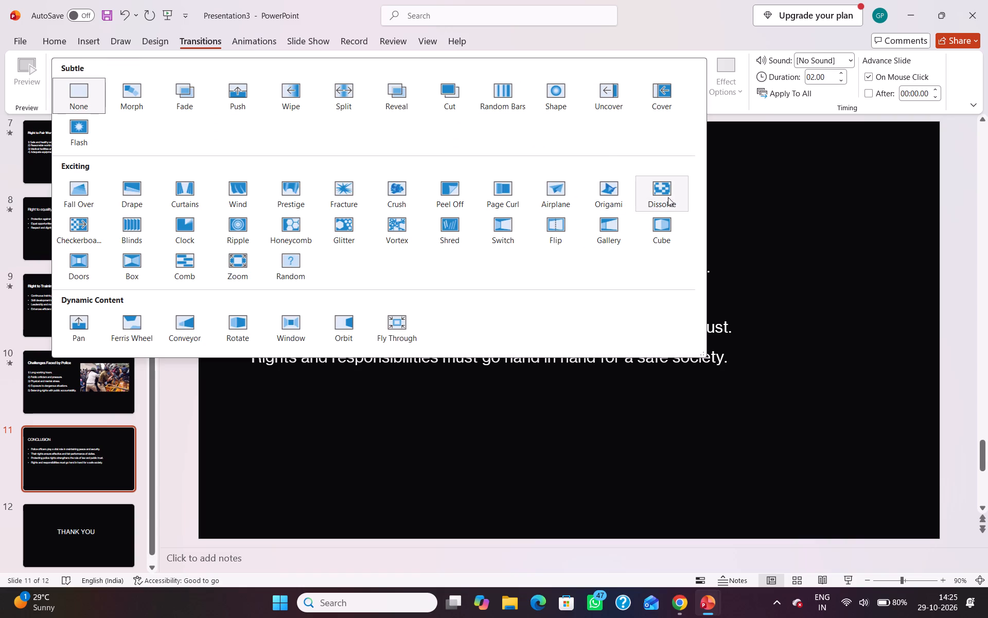
click(668, 196)
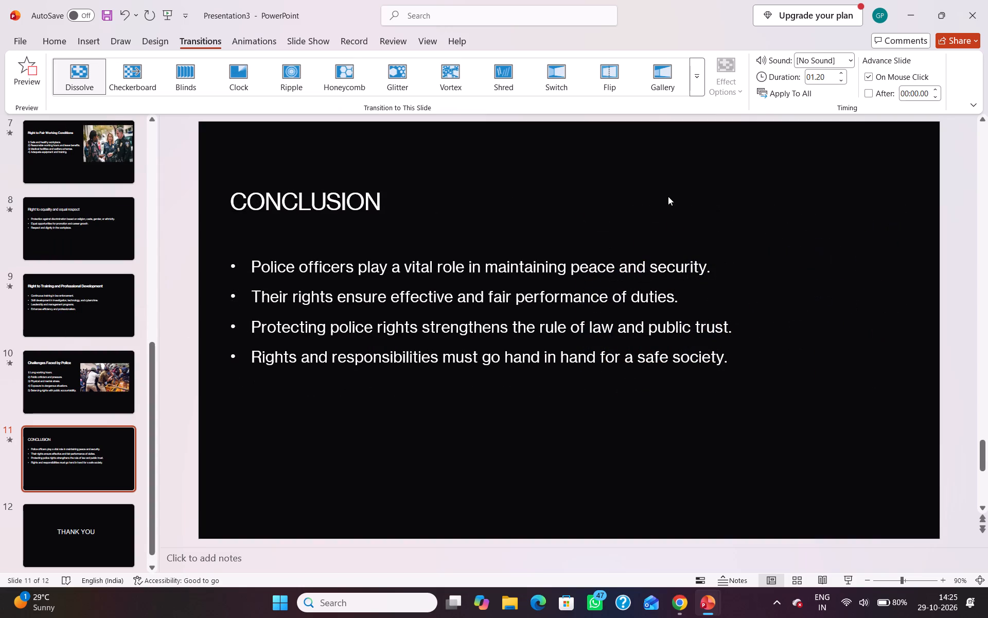
Apply the Fly Through transition to slide 12, the THANK YOU slide.
key(Down)
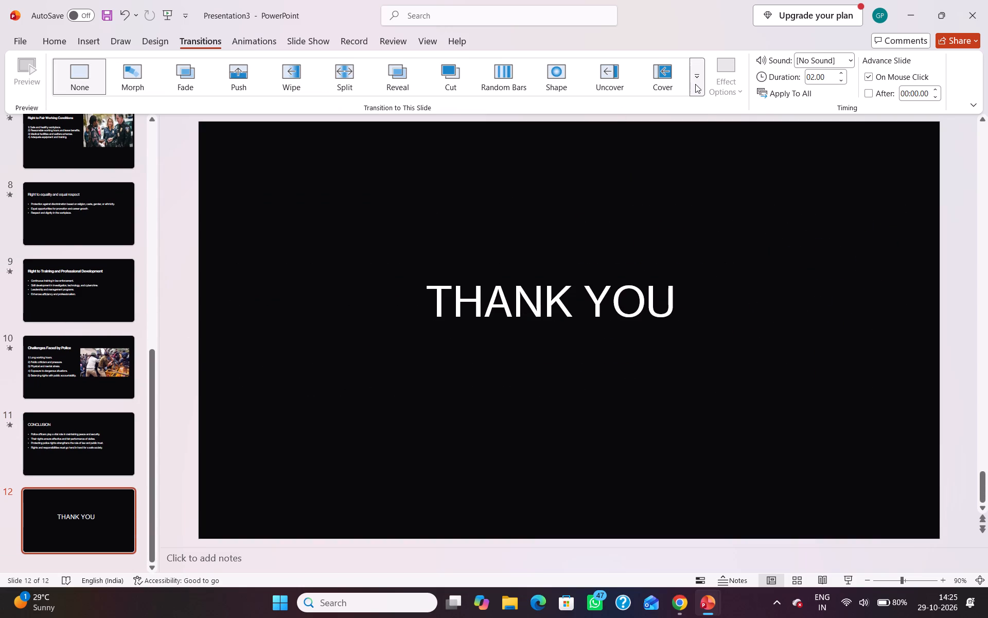
click(695, 84)
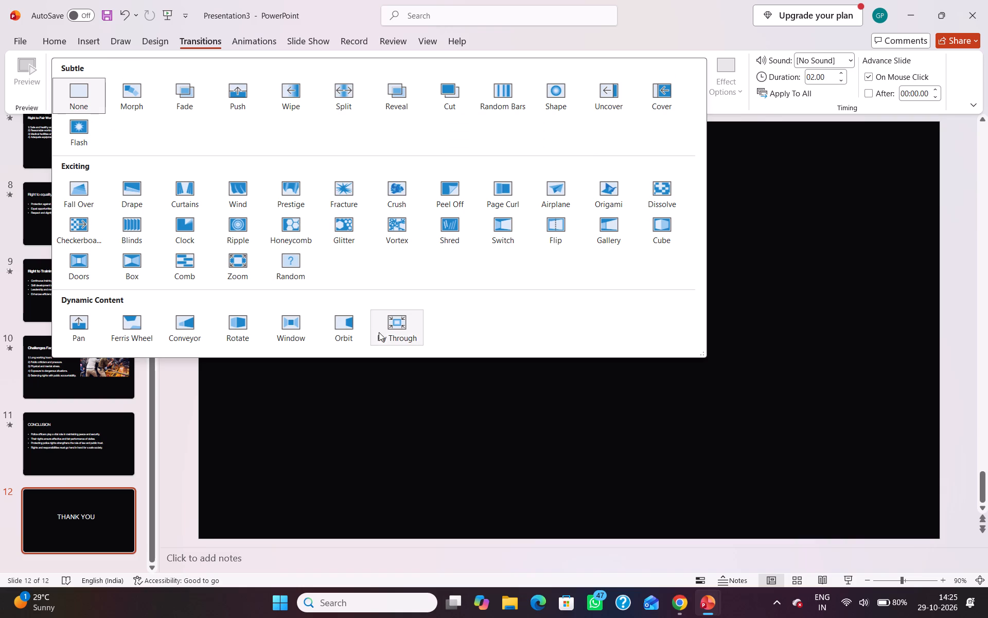
click(389, 320)
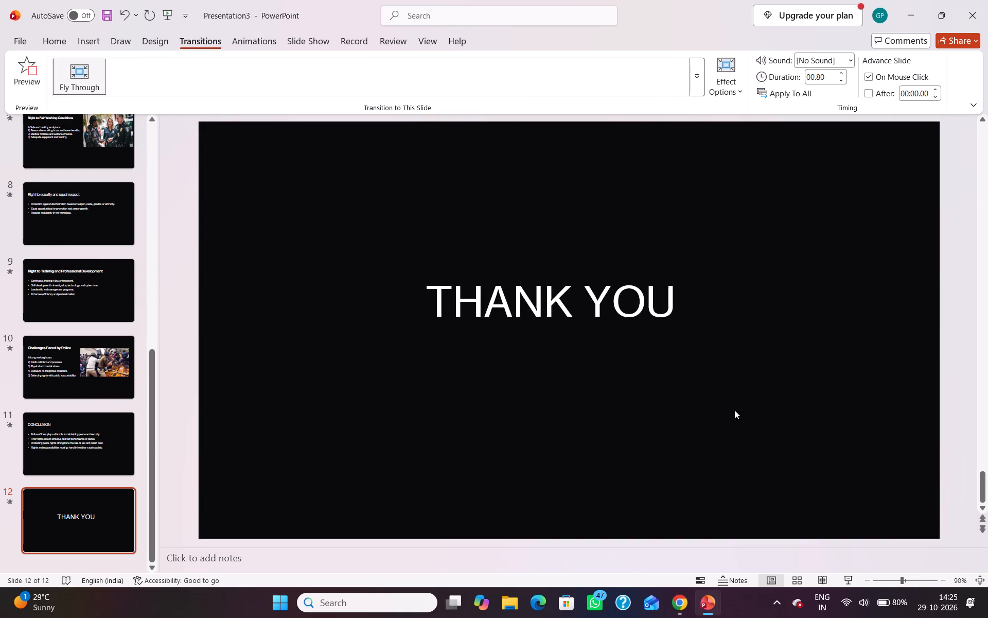
Play the slide show from the THANK YOU slide and exit it at the end.
click(846, 582)
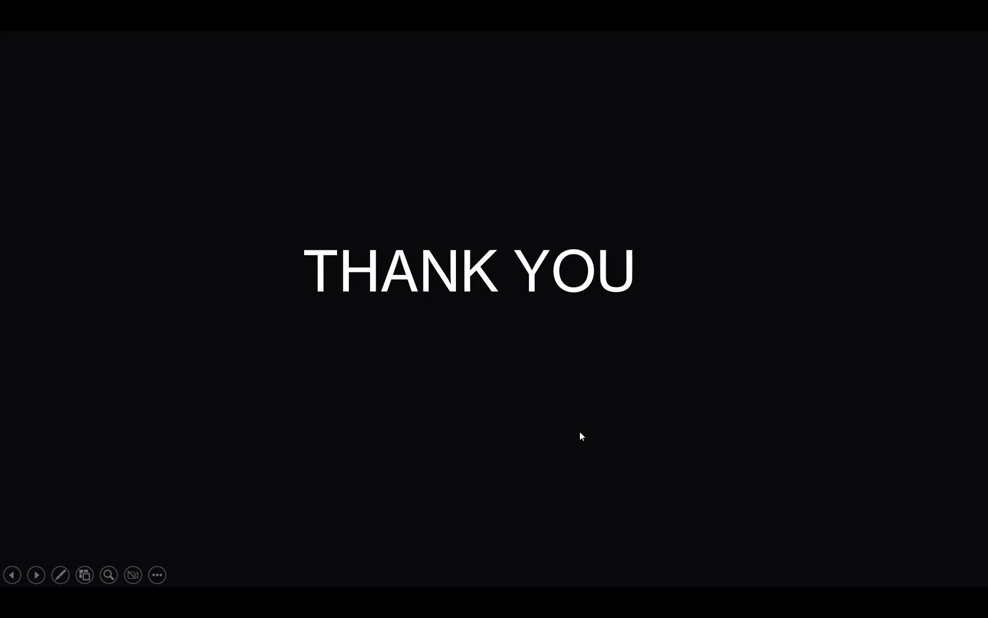
key(Return)
key(Return)
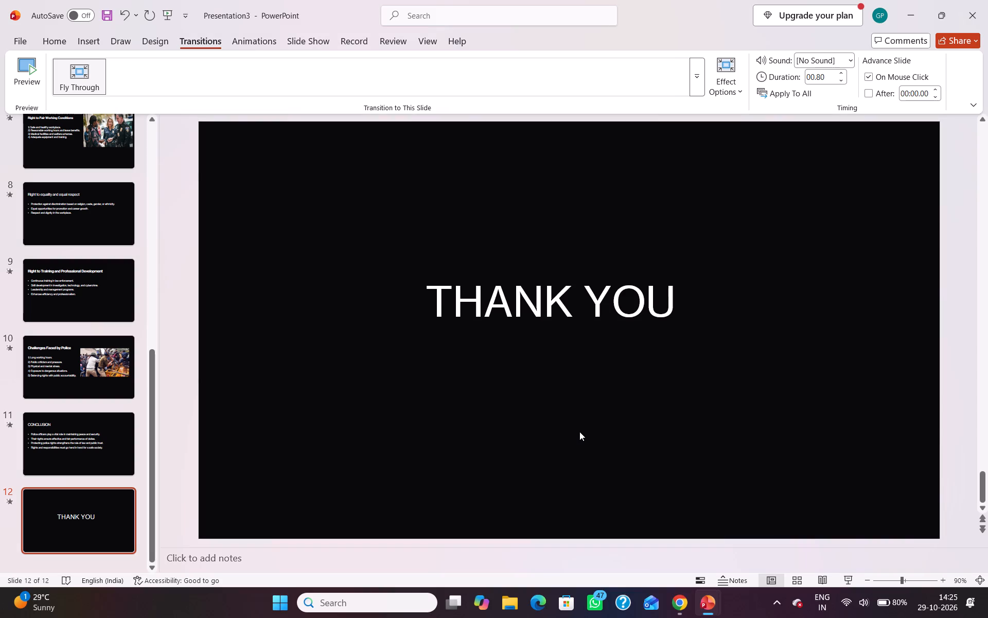
Play the slide show from slide 1 through to the end to check the transitions on all slides.
scroll(83, 281, up, 13)
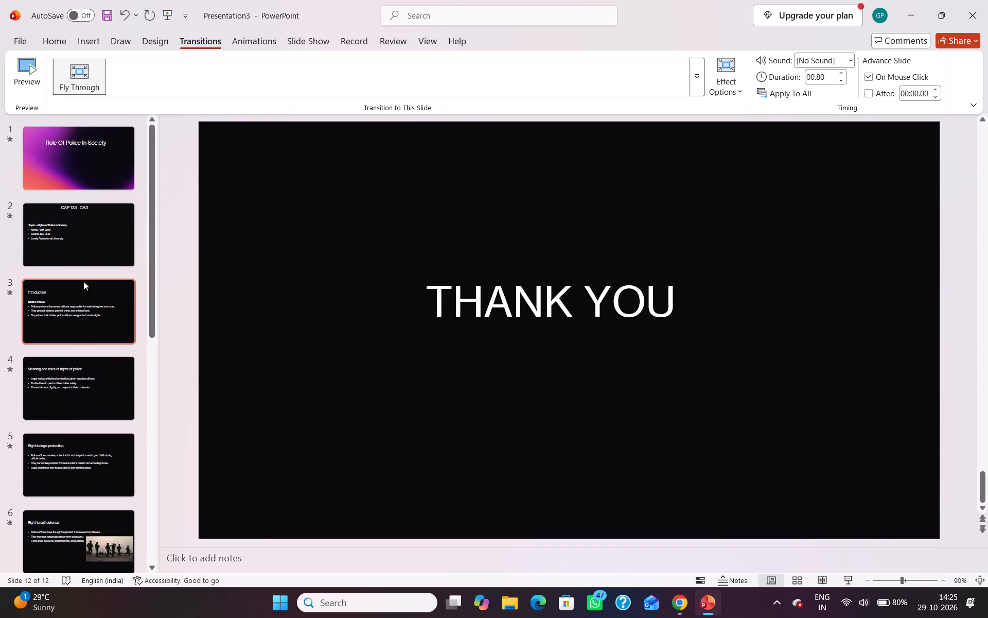
scroll(83, 281, up, 2)
click(105, 174)
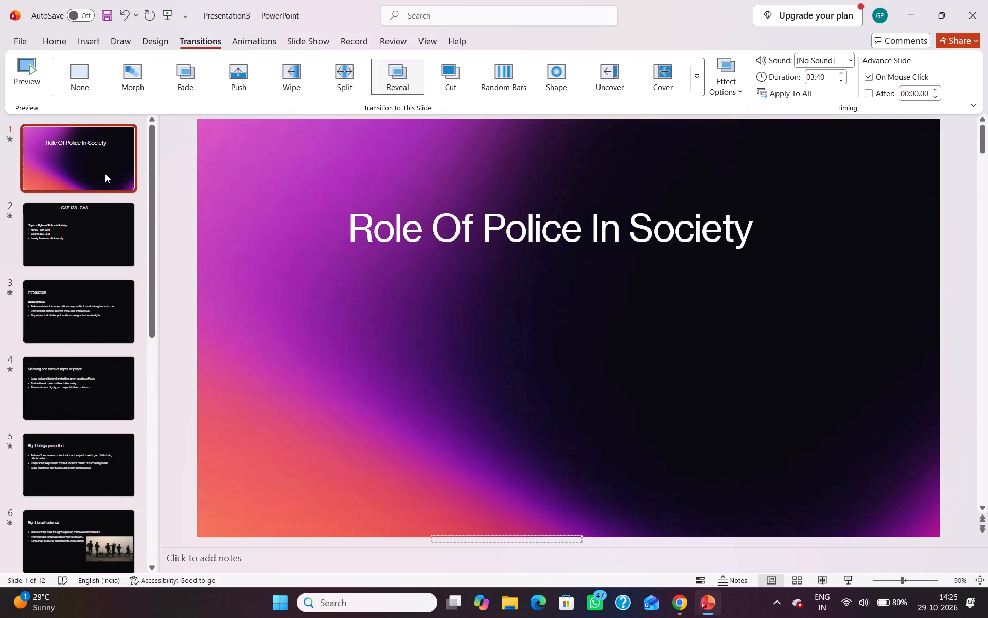
click(851, 579)
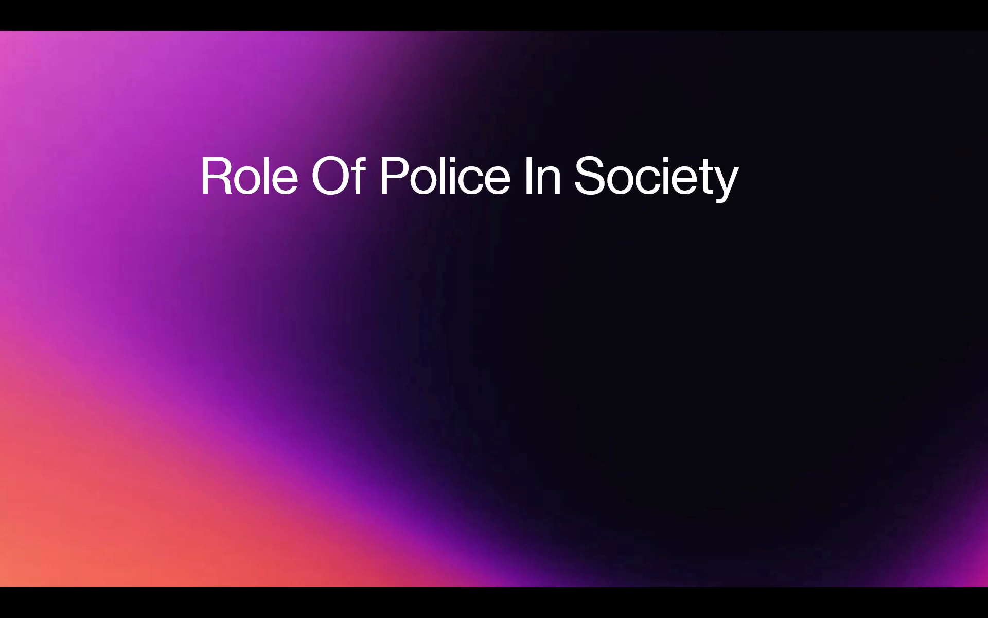
key(Return)
key(Return)
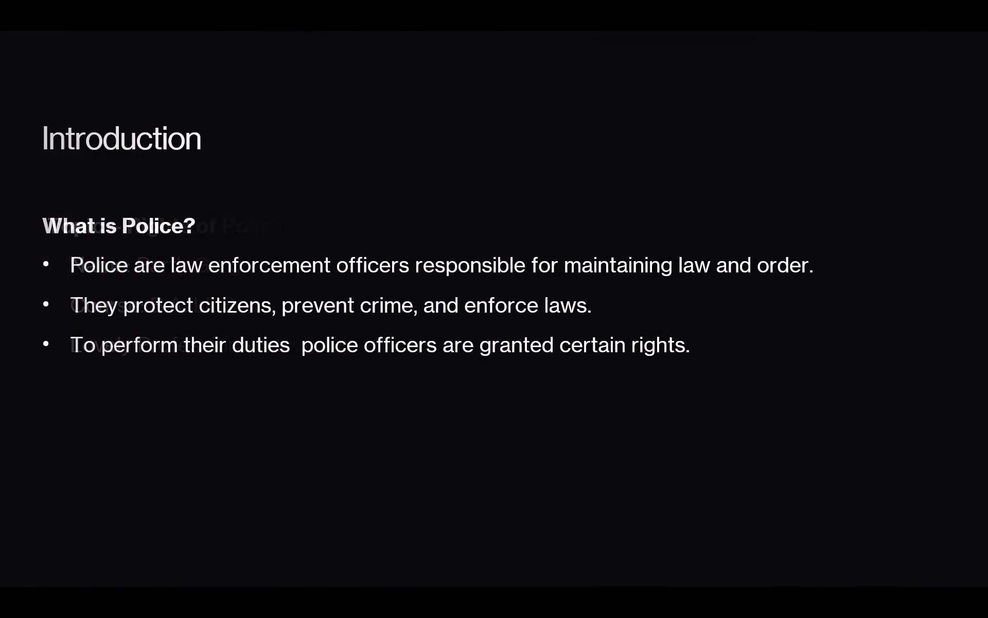
key(Return)
key(Return)
key(Return)
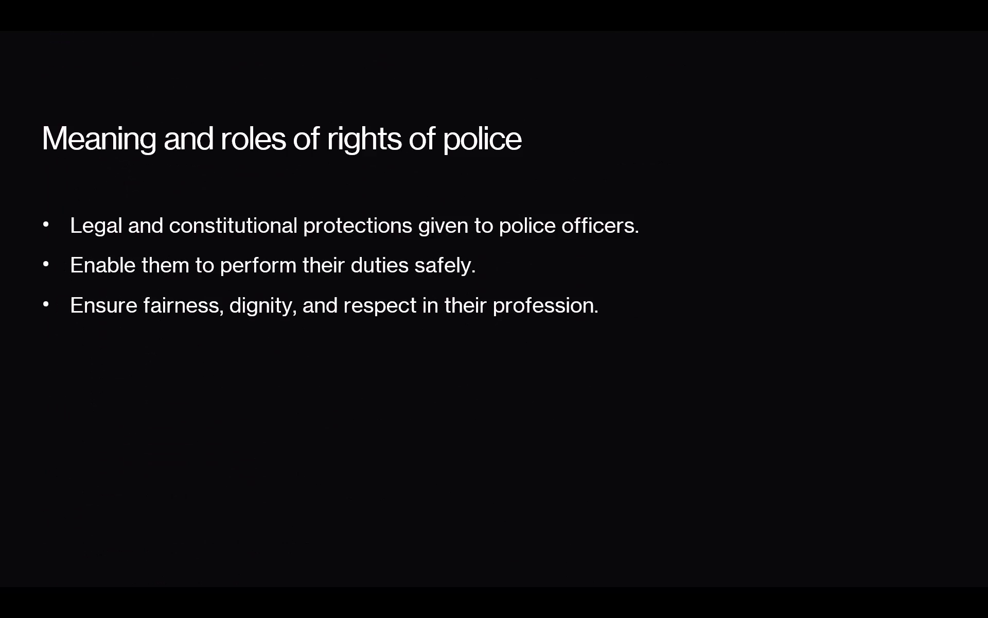
key(Return)
key(Return)
key(Return)
key(Return)
key(Return)
key(Return)
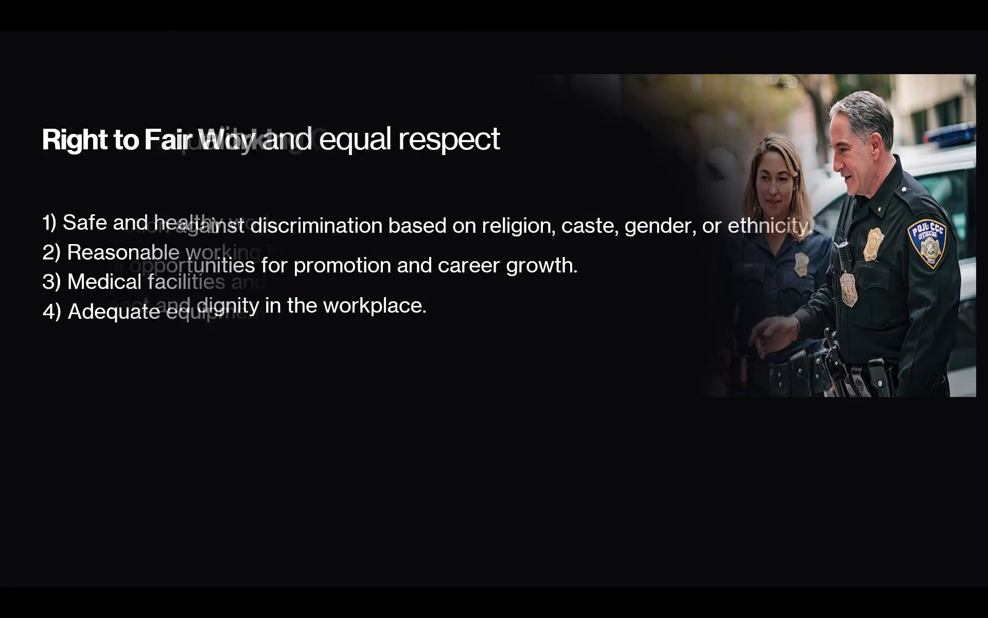
key(Return)
key(Return)
key(Return)
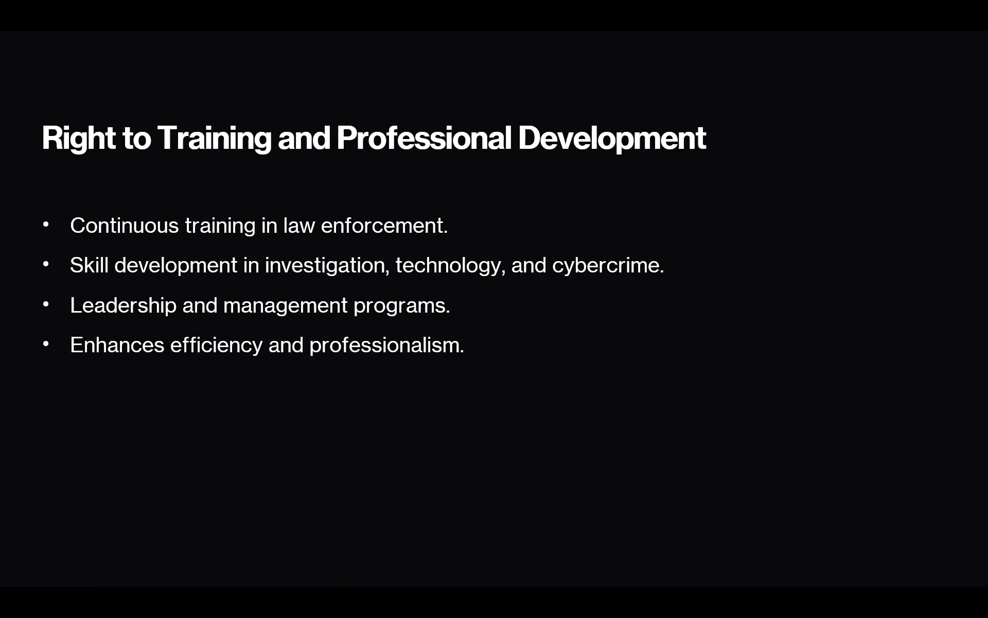
key(Return)
key(Return)
key(Return)
key(Return)
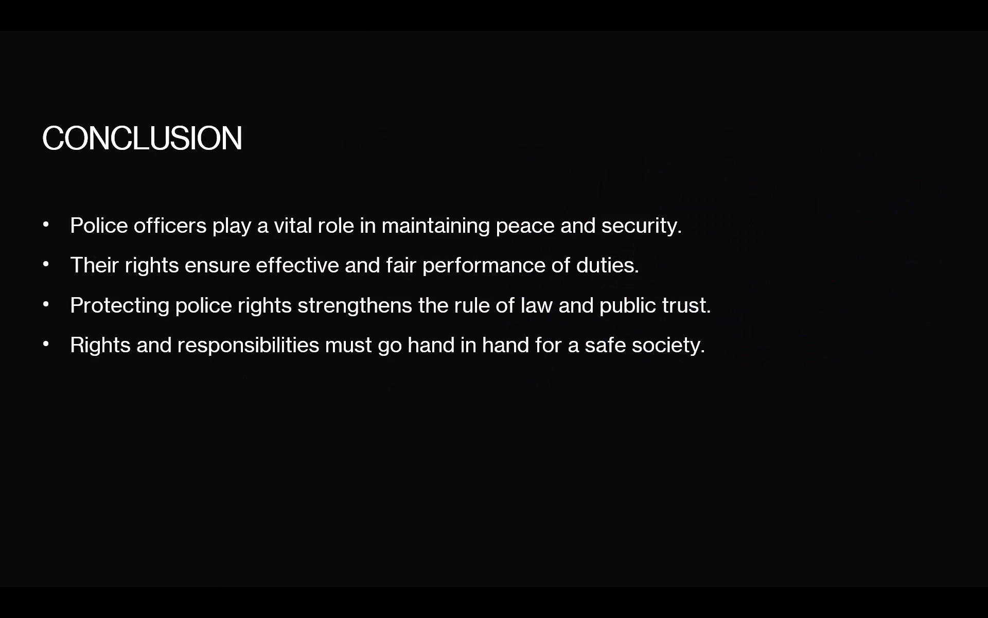
key(Return)
key(Return)
key(Return)
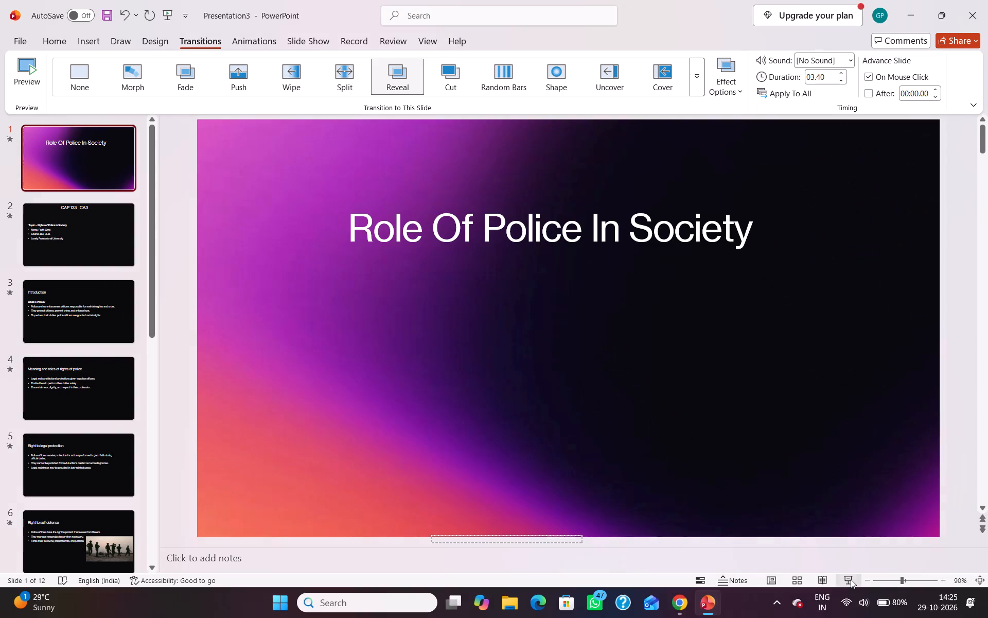
Apply the Float In animation to the body text box with the topic, name and course details on slide 2.
key(Down)
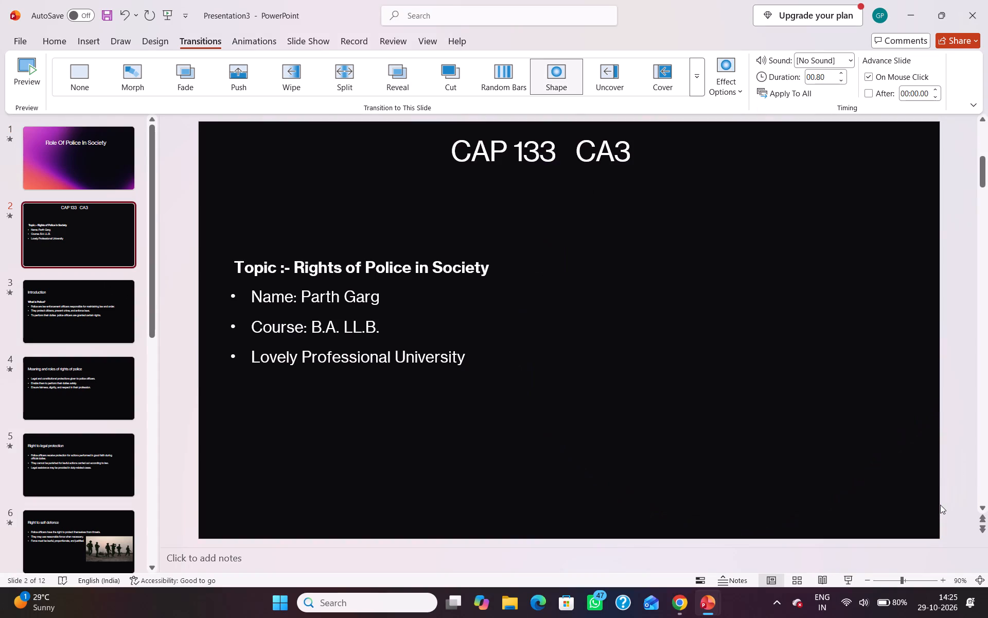
click(257, 35)
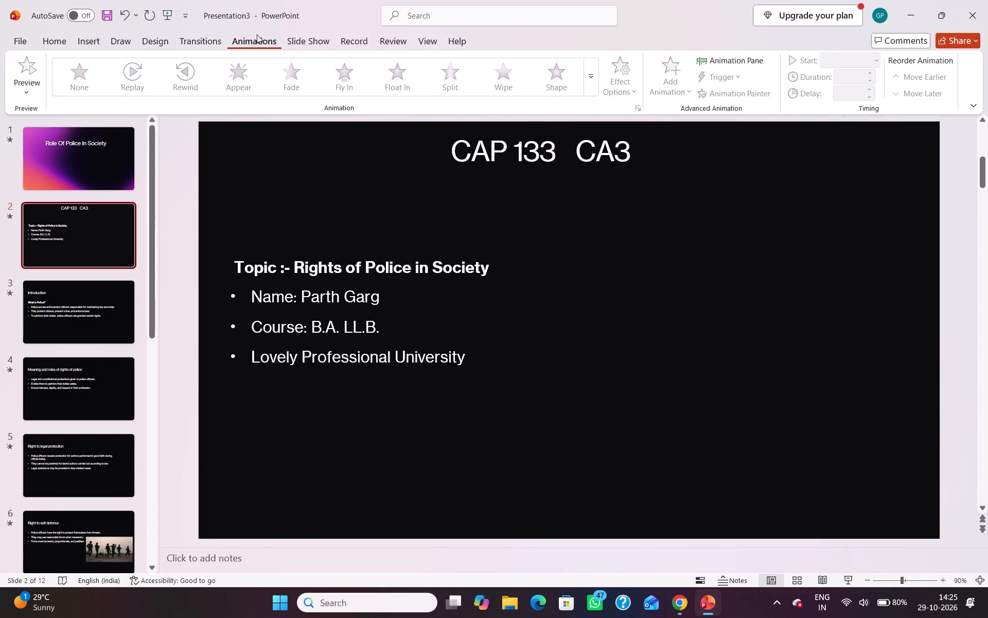
click(301, 280)
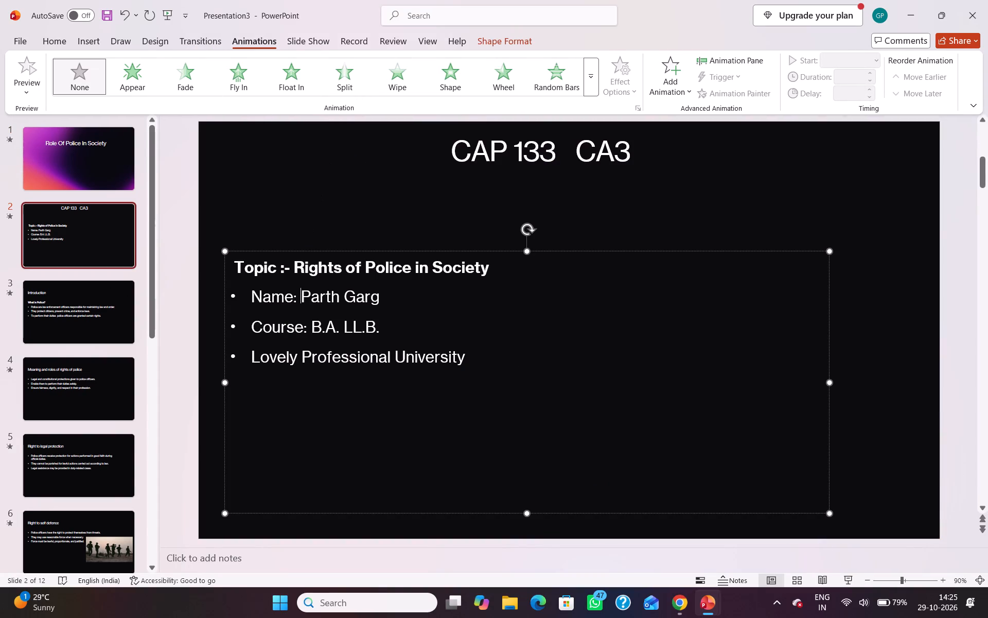
click(284, 71)
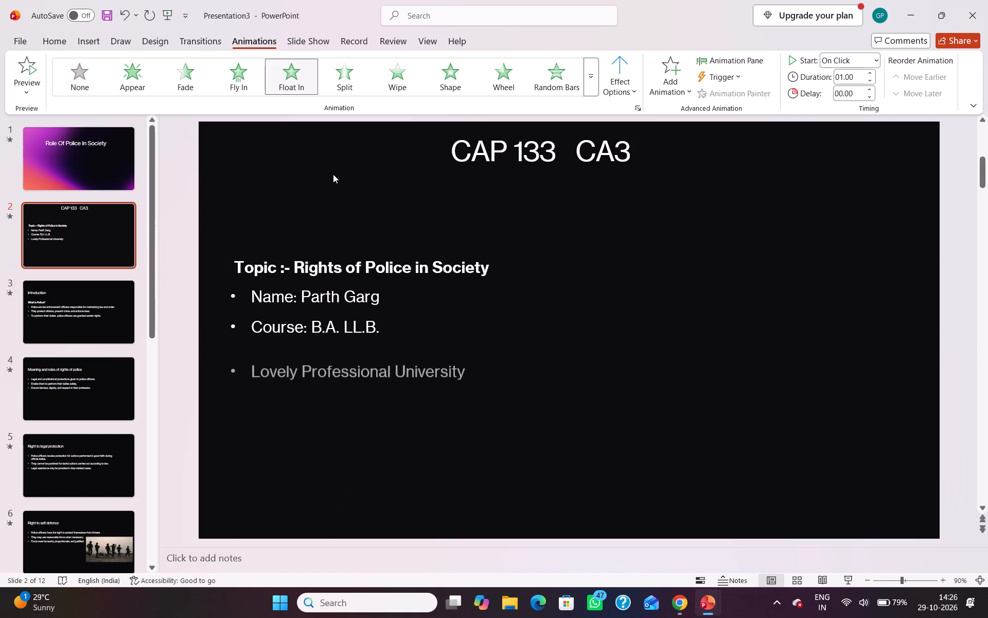
Apply the Wipe animation to the What is Police? body text on slide 3, Introduction.
key(Down)
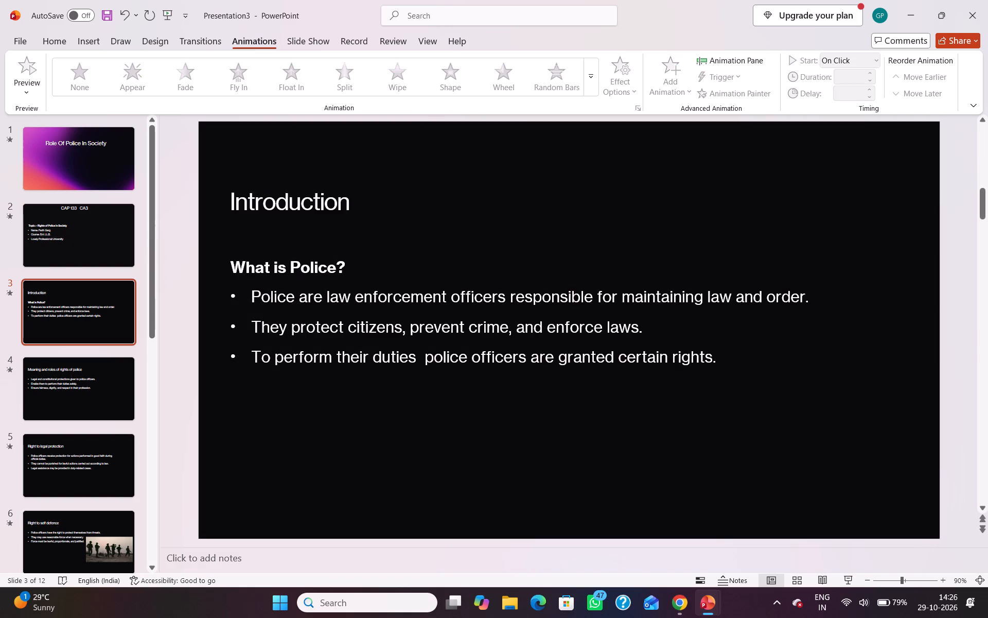
key(Up)
key(Down)
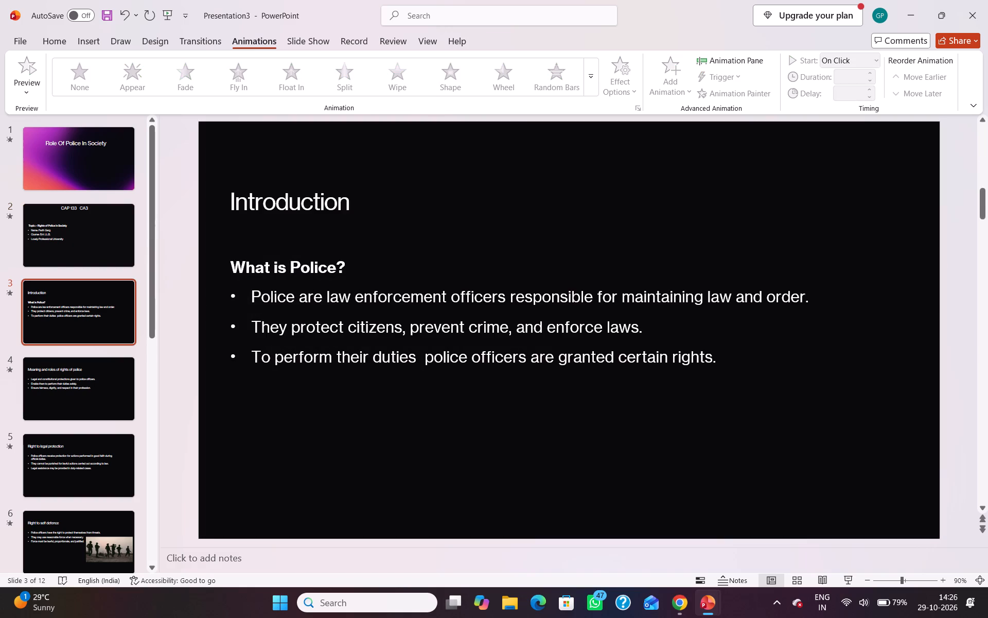
click(290, 270)
click(392, 80)
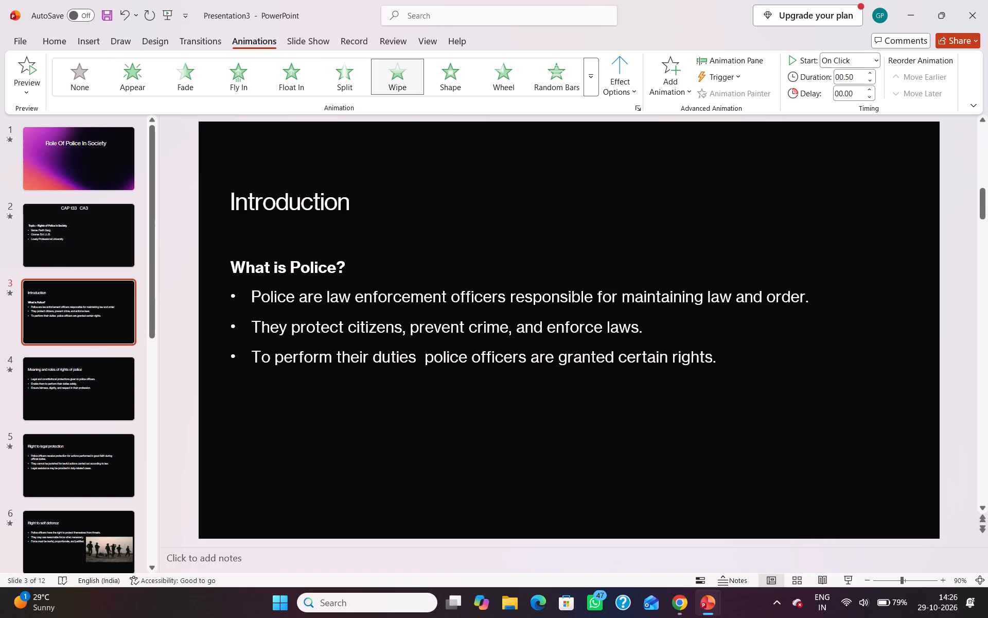
Apply the Wheel animation to the bulleted body text on slide 4, Meaning and roles of rights of police.
key(Down)
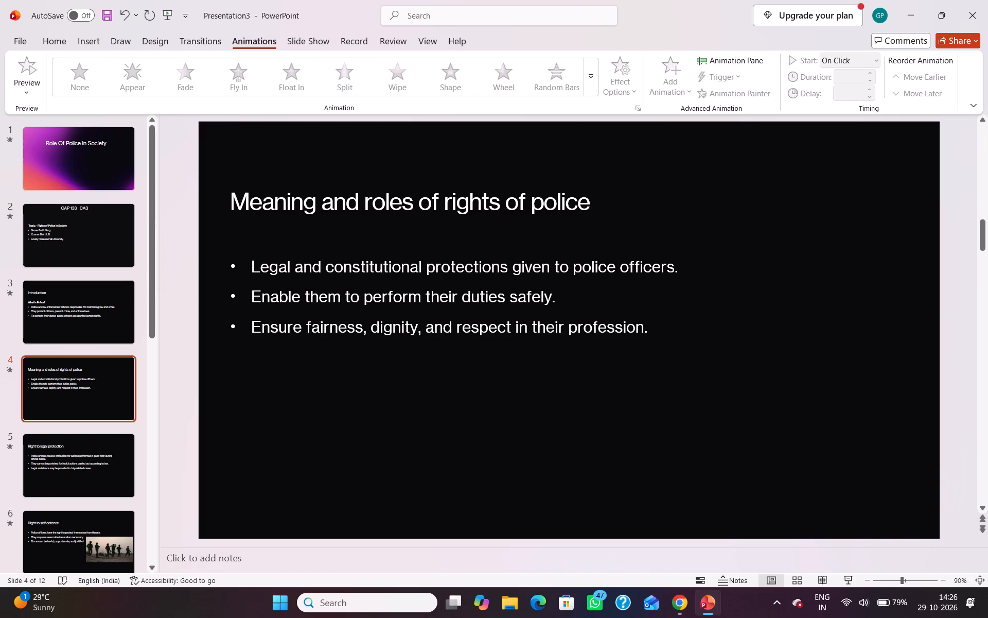
click(386, 285)
click(505, 76)
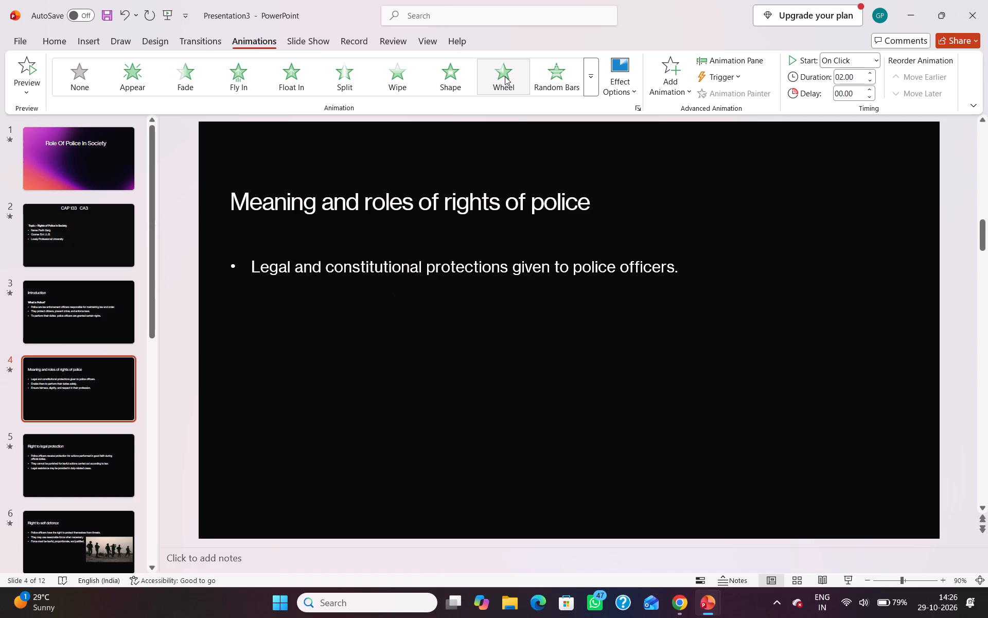
Apply the Random Bars animation to the bulleted body text on slide 5, Right to legal protection.
key(Down)
click(398, 265)
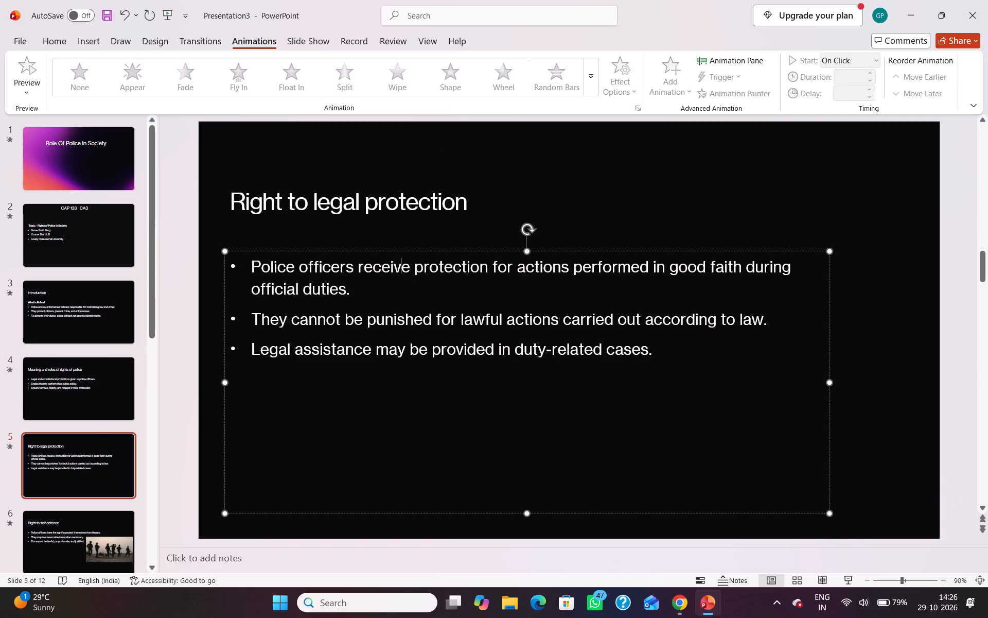
click(556, 79)
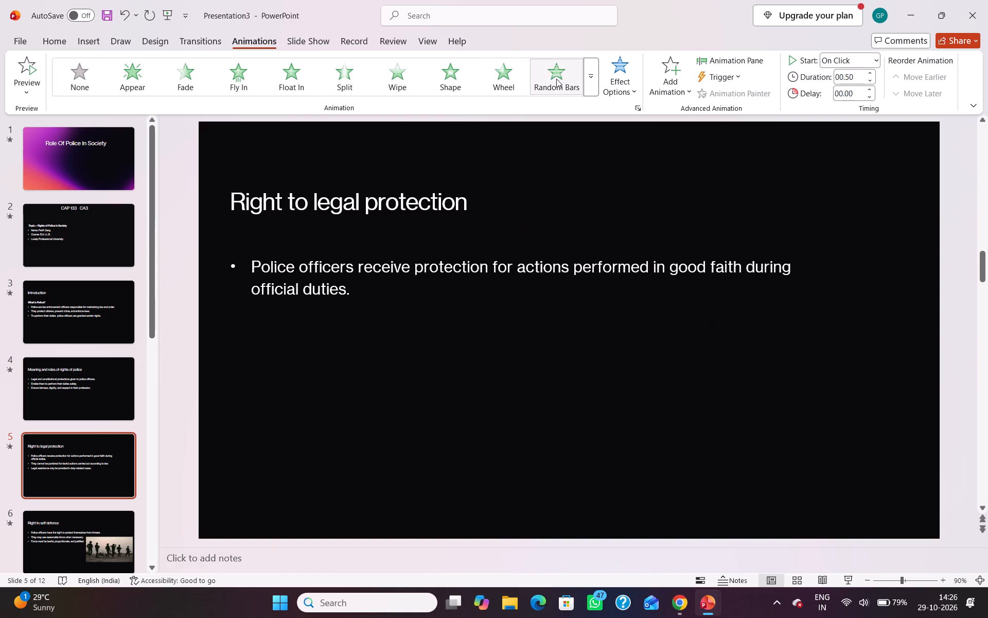
Apply the Appear animation to the bulleted body text on slide 6, Right to self defence.
key(Down)
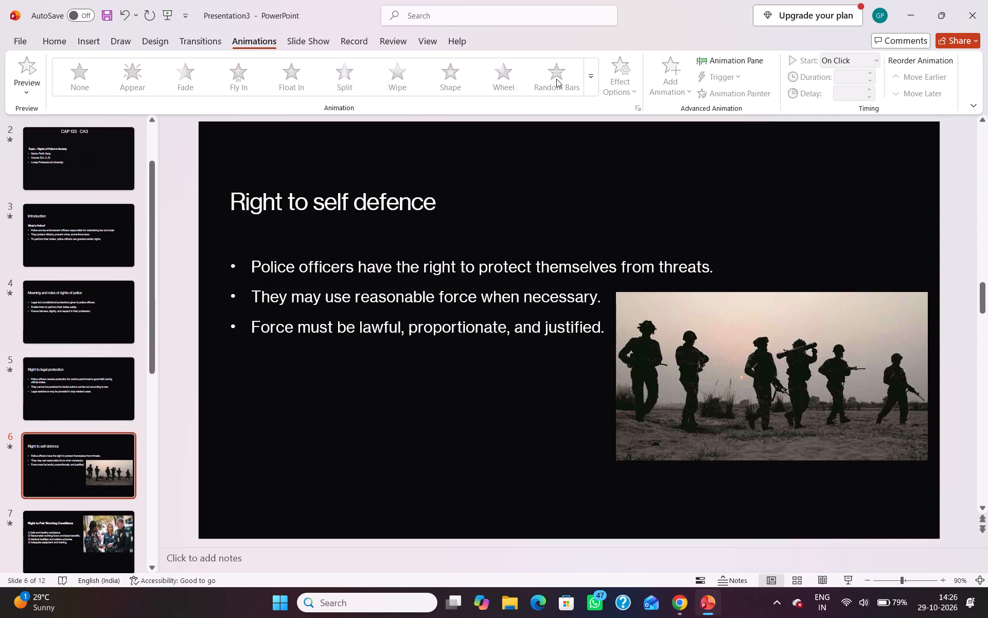
click(472, 267)
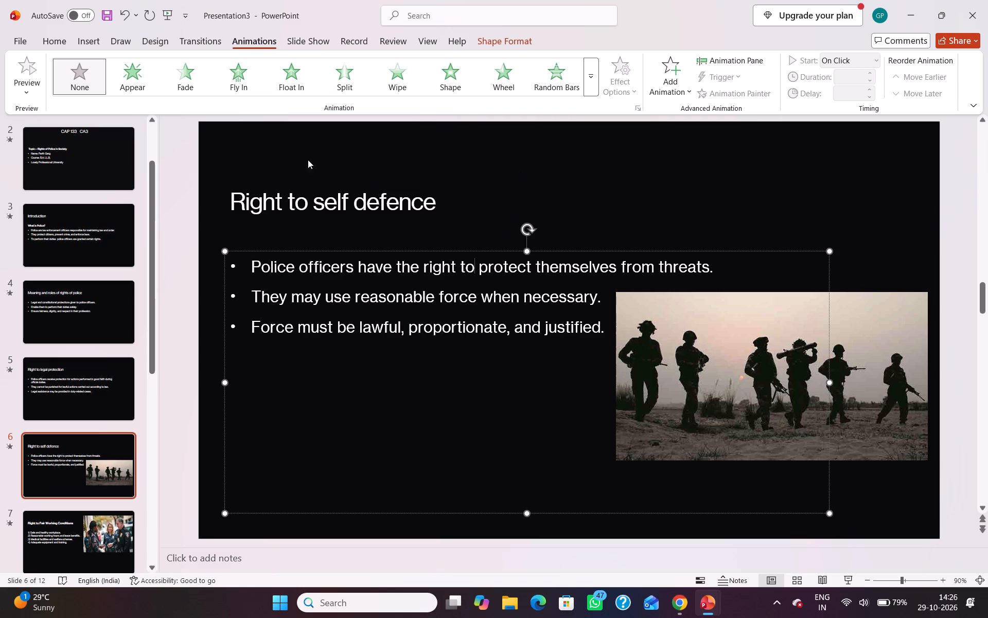
click(139, 84)
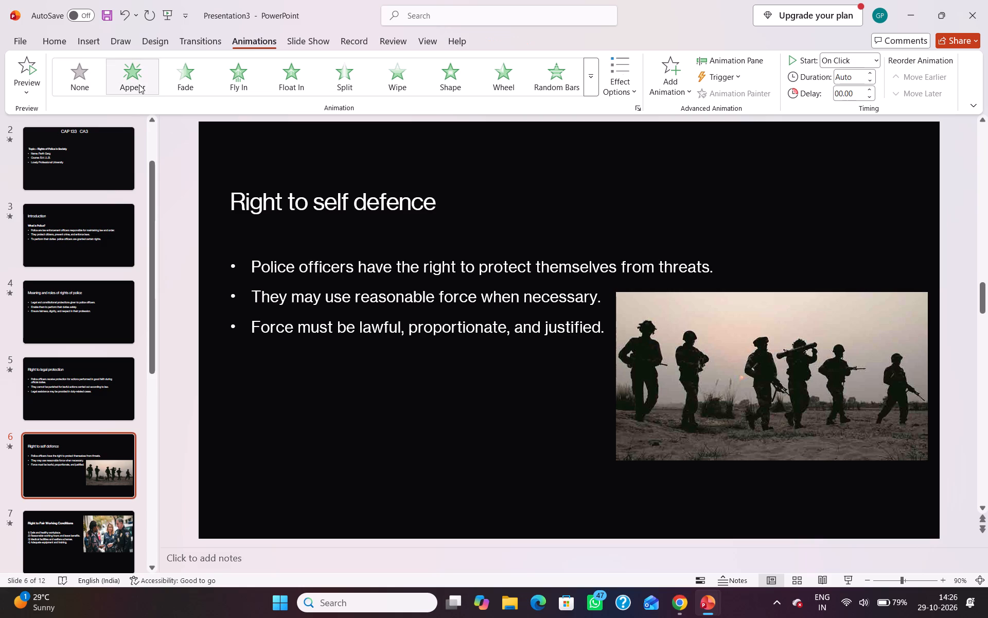
click(139, 84)
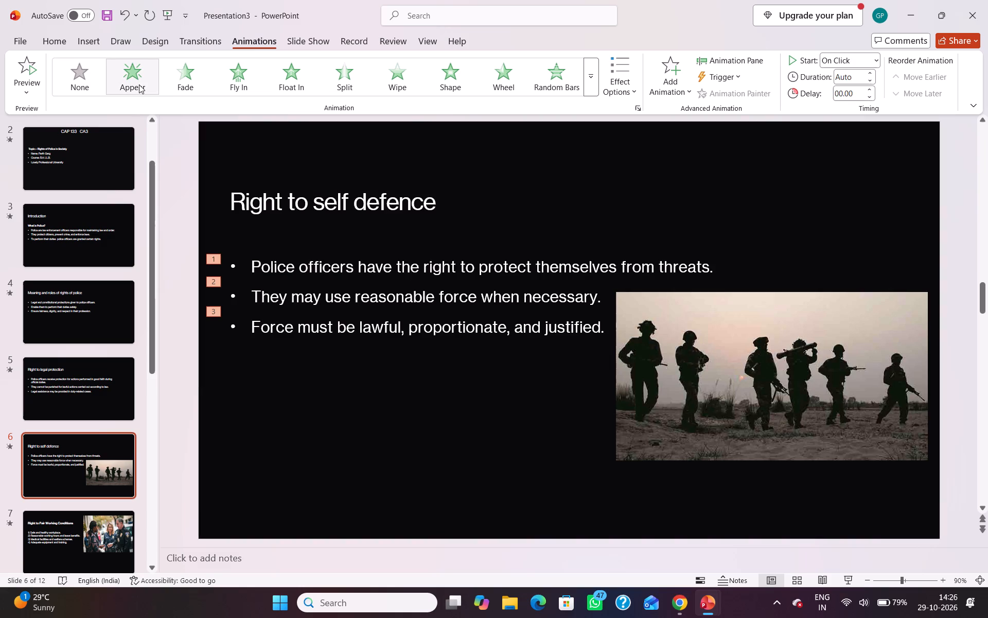
Apply the Underline emphasis animation to the numbered body text on slide 7, Right to Fair Working Conditions.
key(Down)
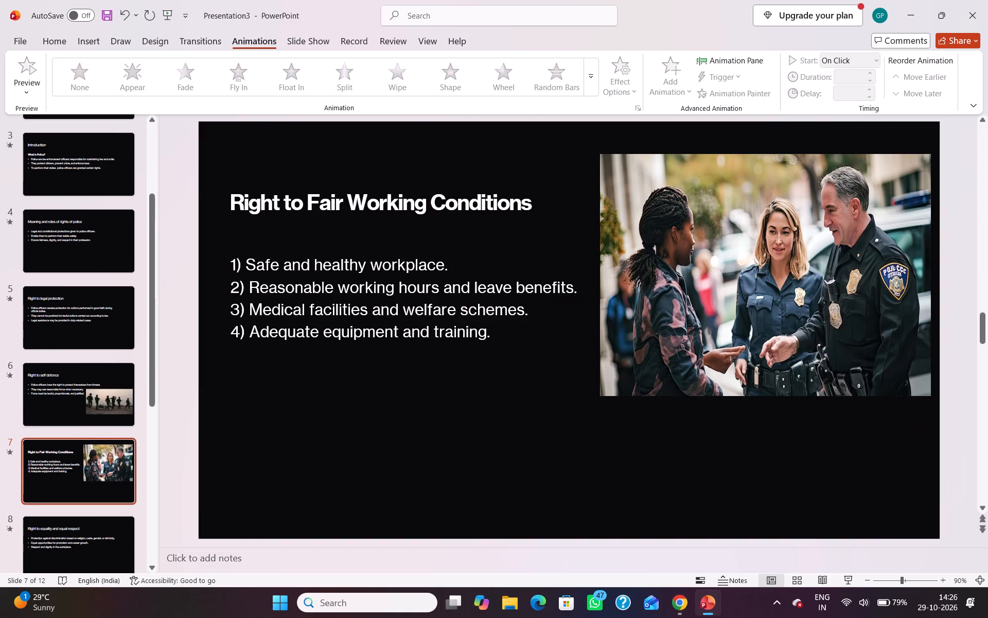
click(354, 267)
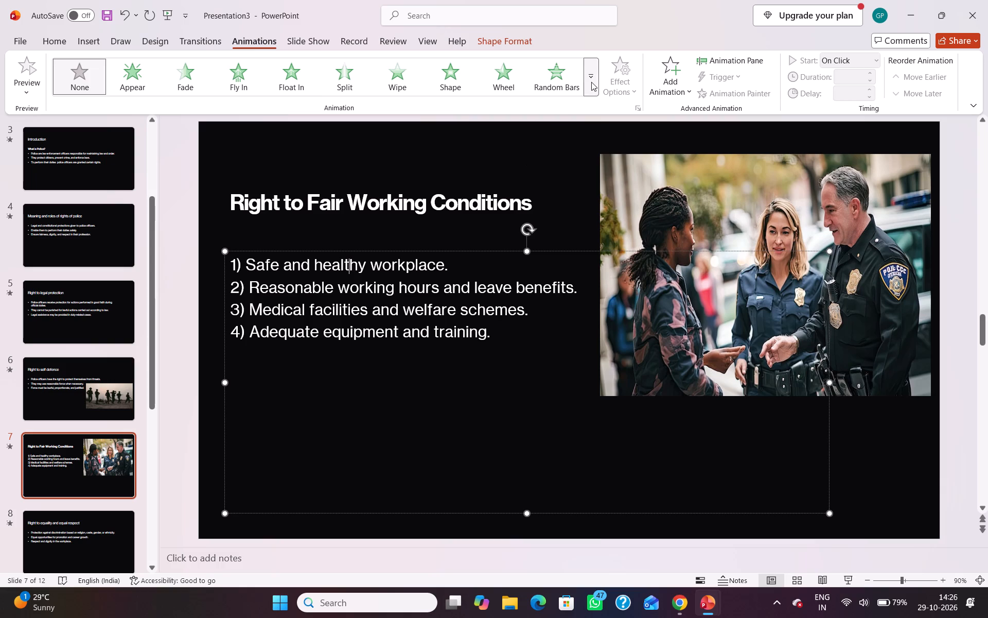
click(591, 82)
click(449, 262)
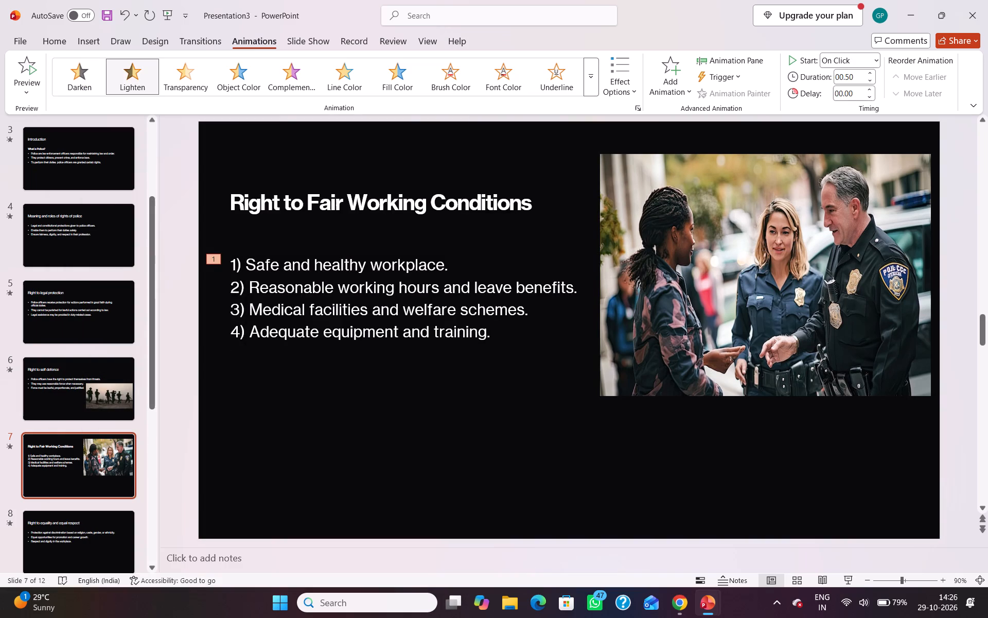
click(564, 77)
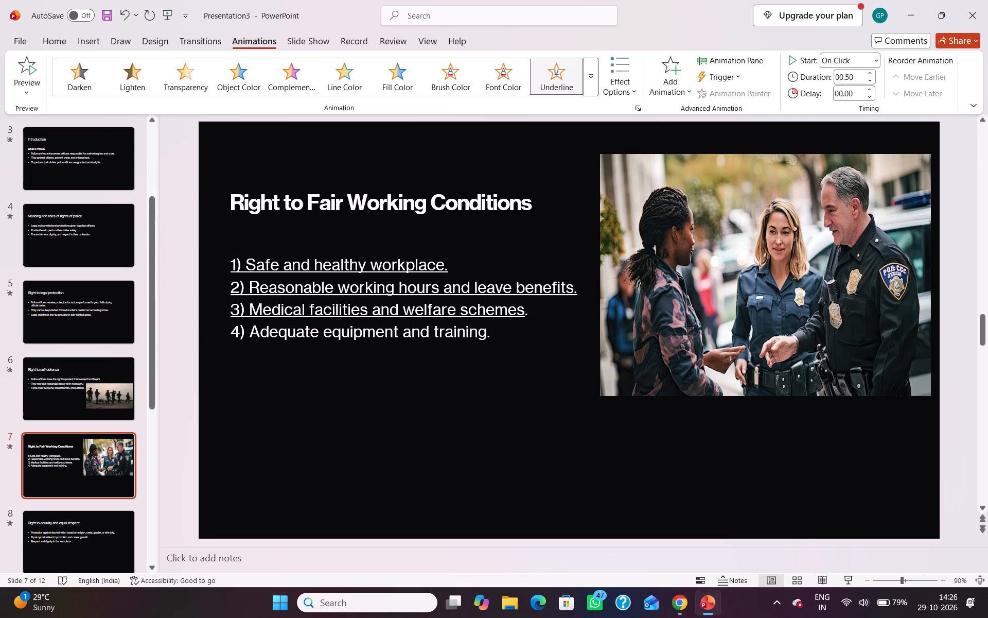
Apply the Float In animation to the bulleted body text on slide 8, Right to equality and equal respect.
key(Down)
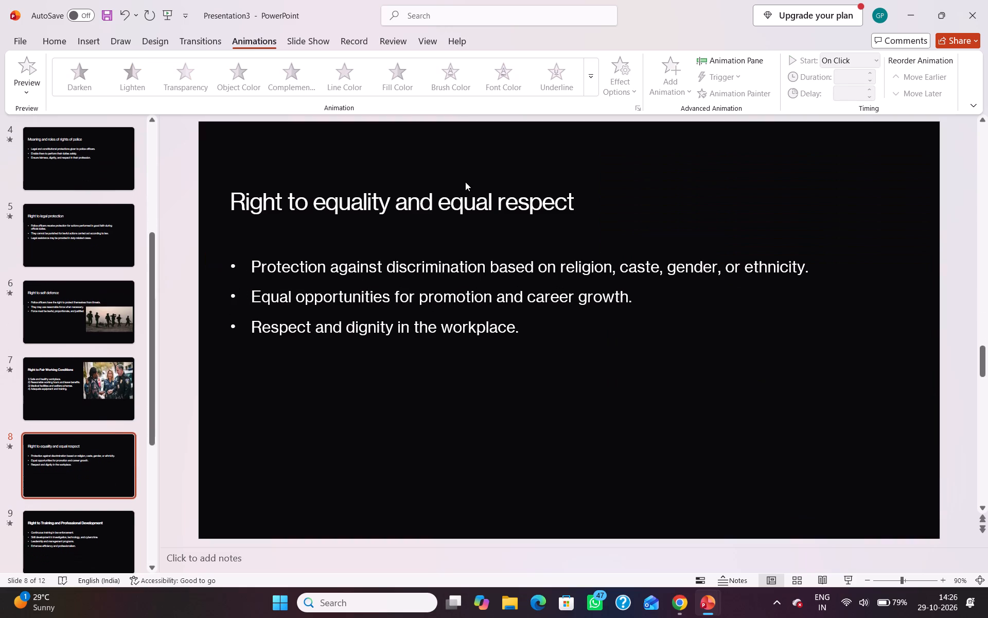
click(343, 266)
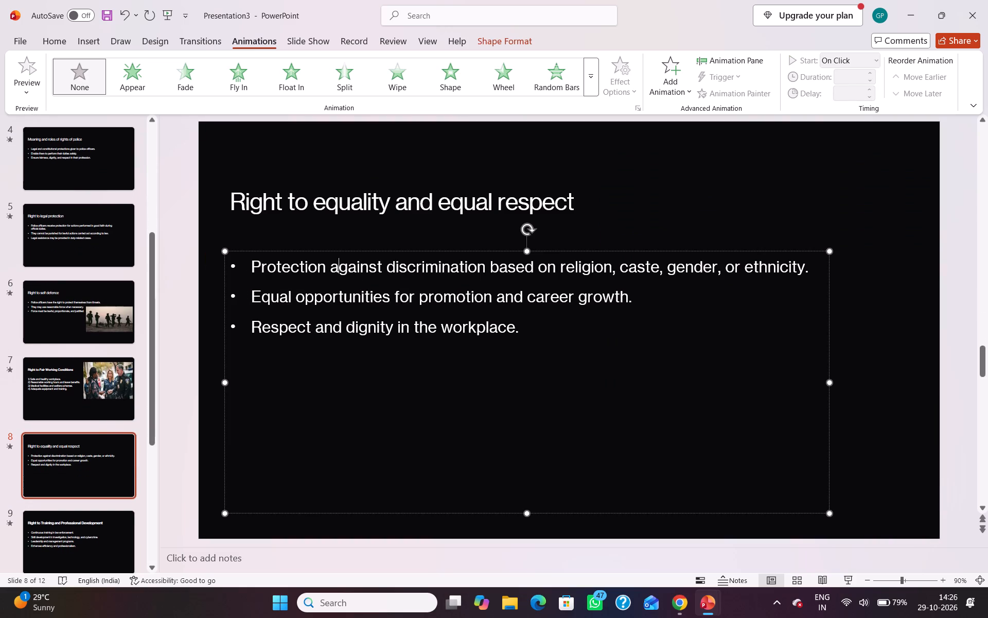
click(289, 79)
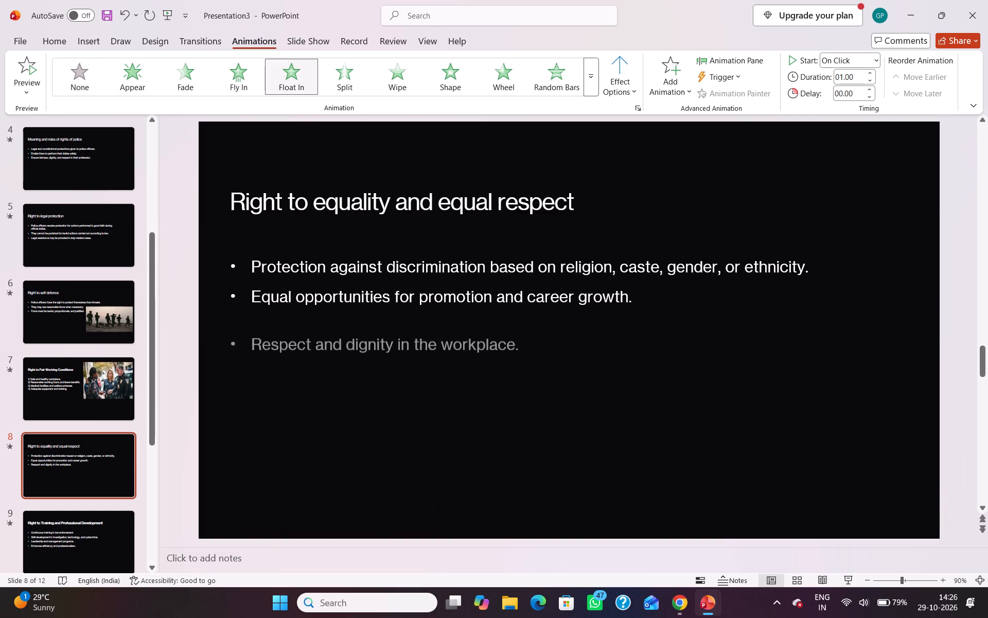
click(320, 266)
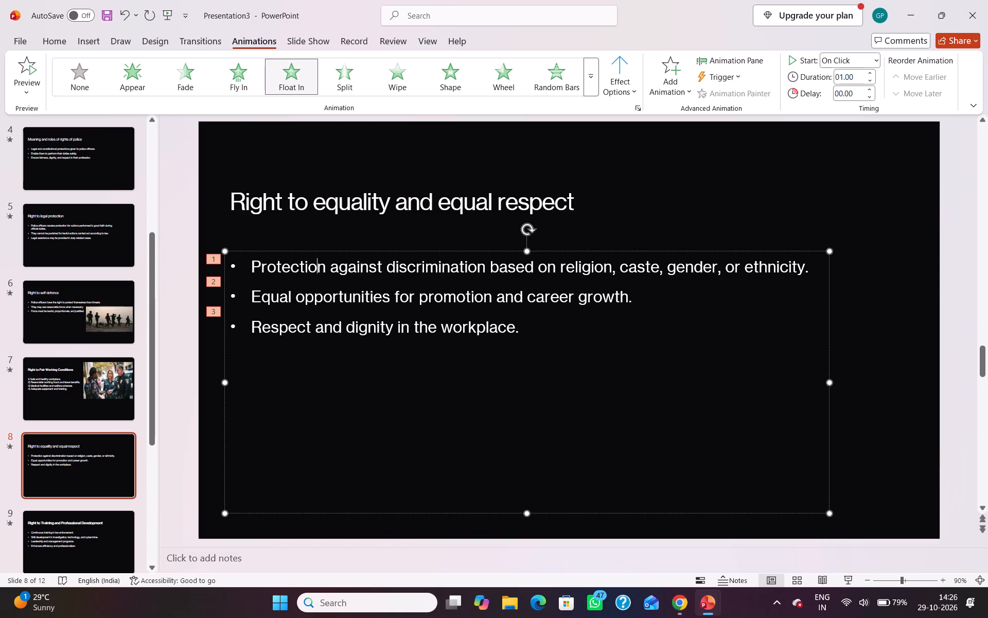
key(Down)
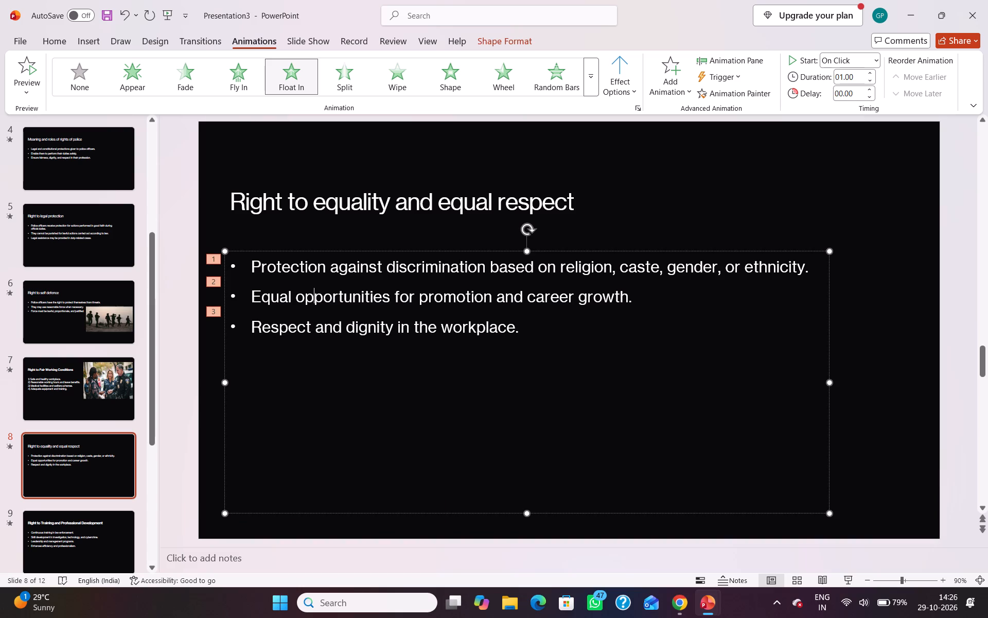
click(209, 357)
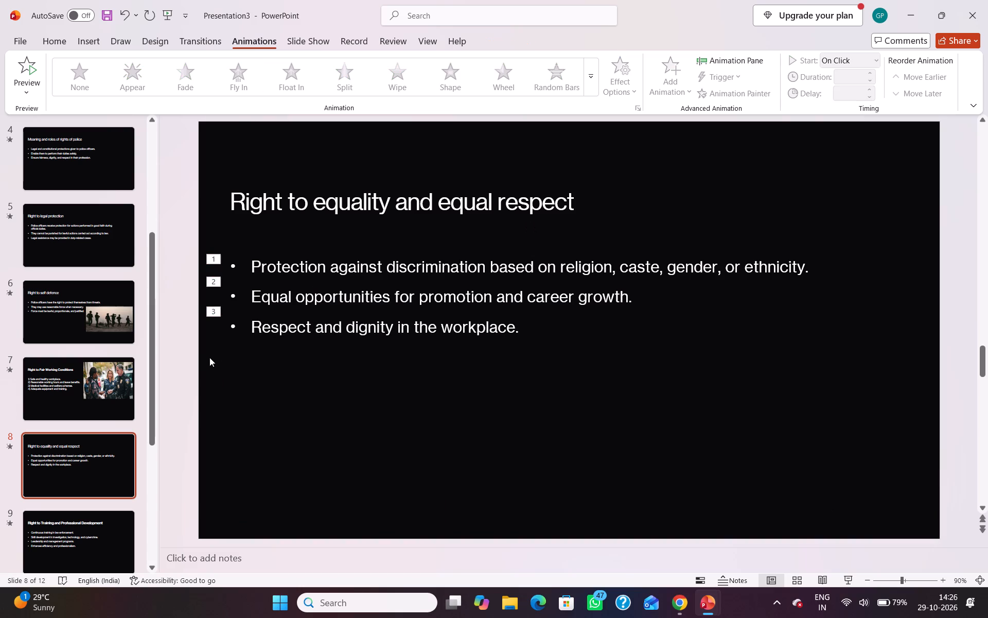
Apply the Appear animation to the bulleted body text on slide 9, Right to Training and Professional Development.
key(Down)
click(334, 297)
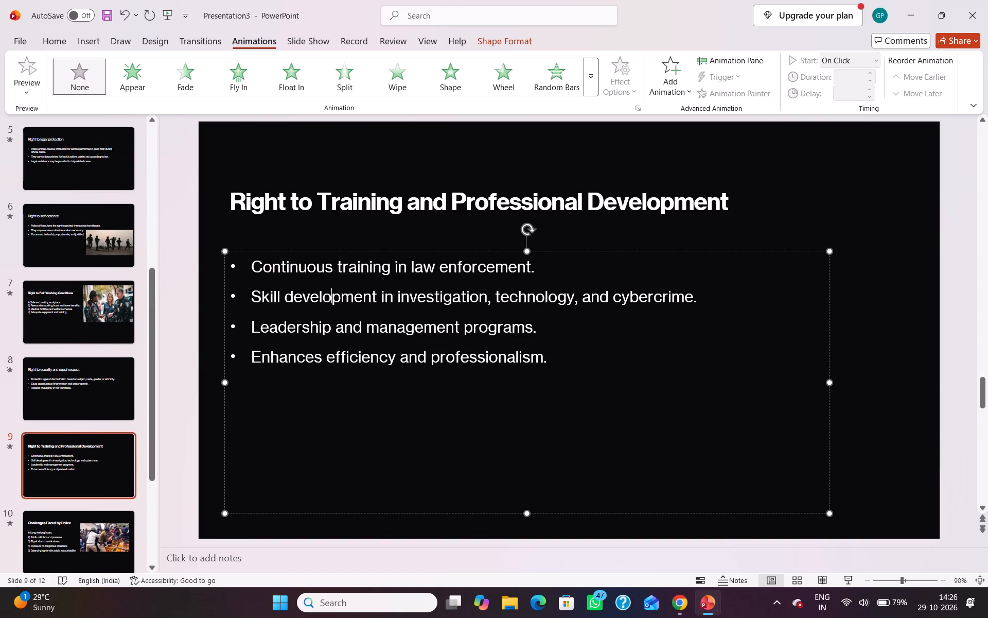
click(143, 77)
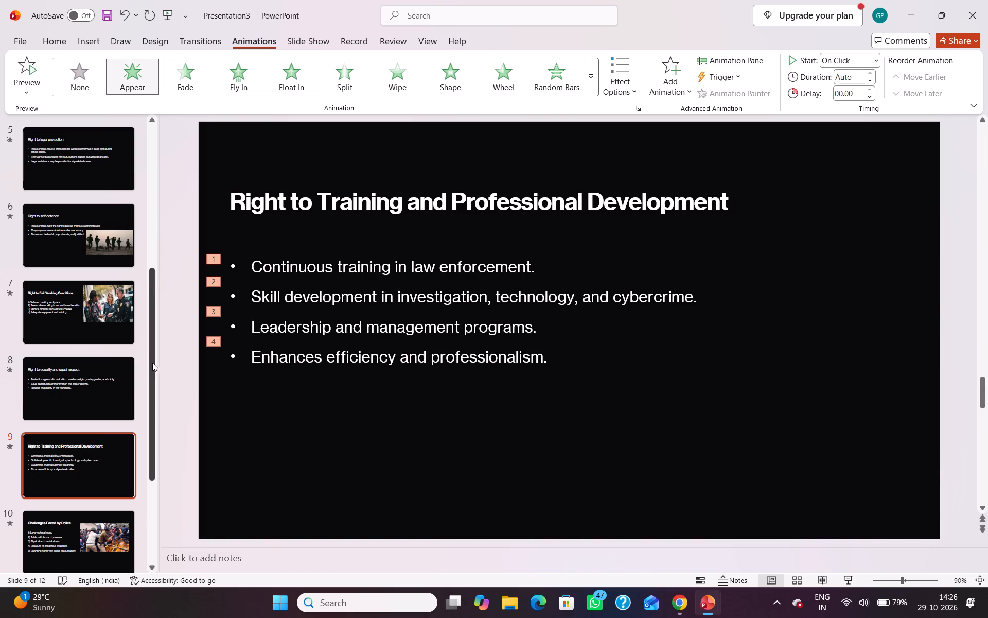
click(170, 353)
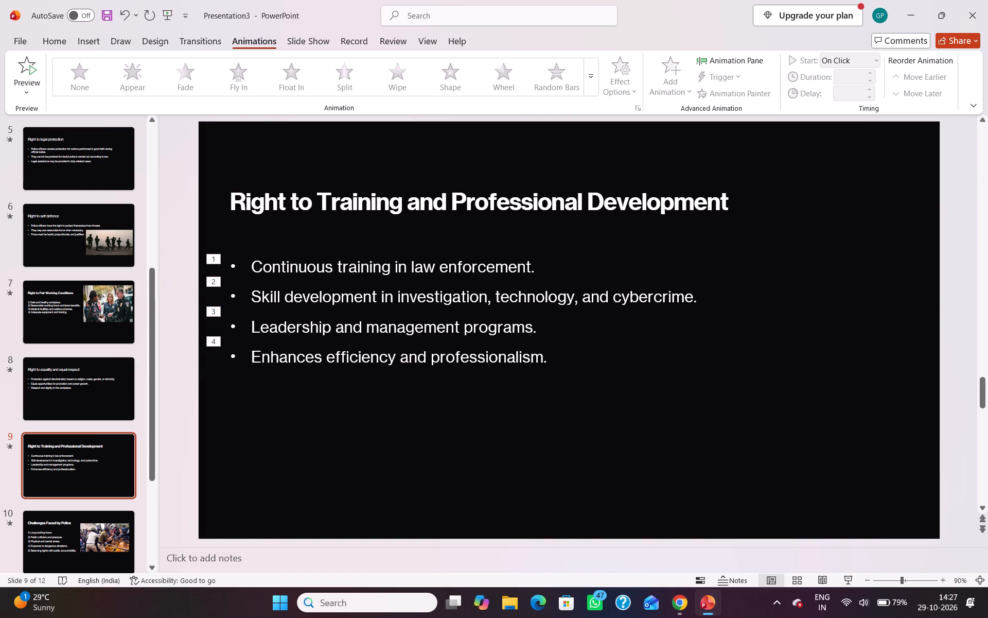
Apply the Shape animation to the numbered body text on slide 10, Challenges Faced by Police.
key(Down)
key(Down)
key(Up)
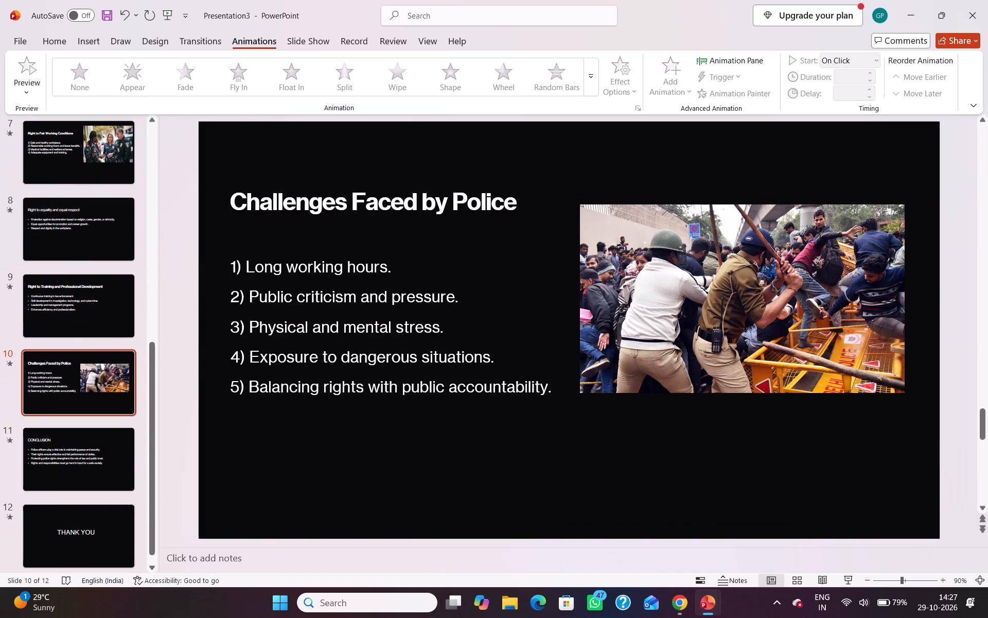
click(300, 329)
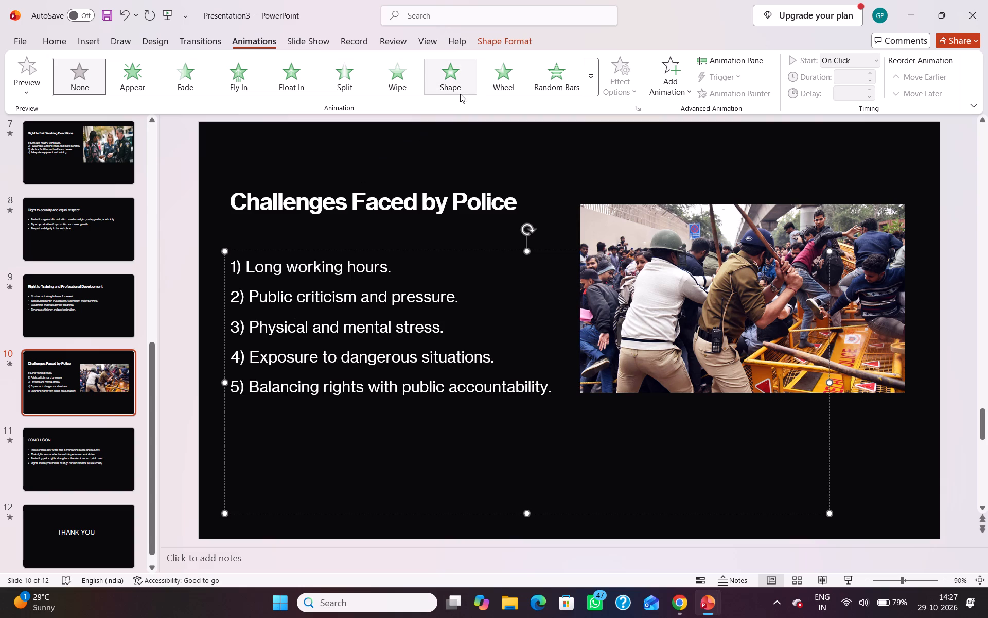
click(453, 83)
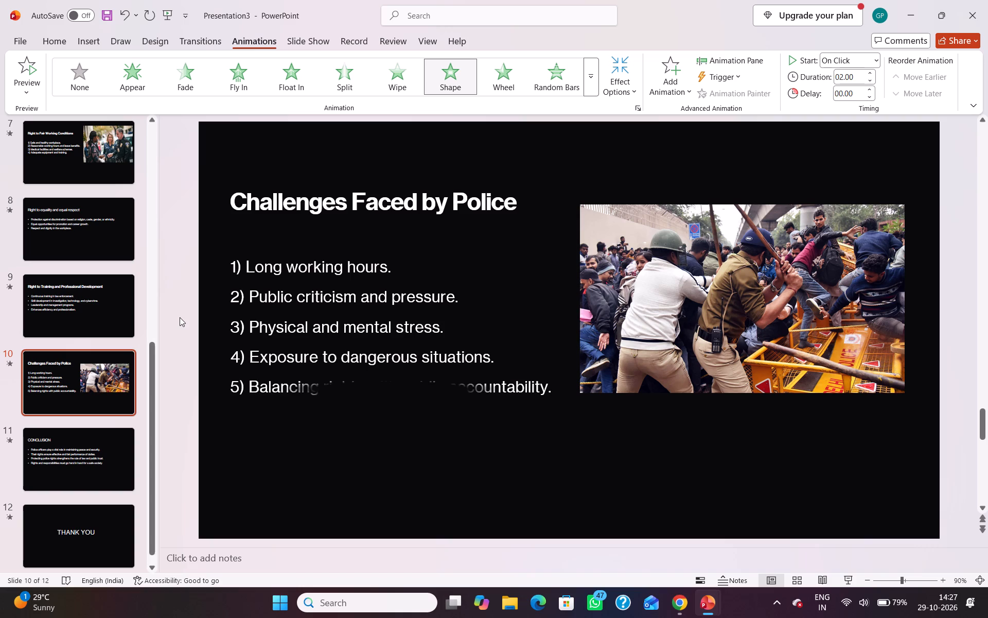
Apply the Float In animation to the bulleted body text on slide 11, CONCLUSION.
key(Down)
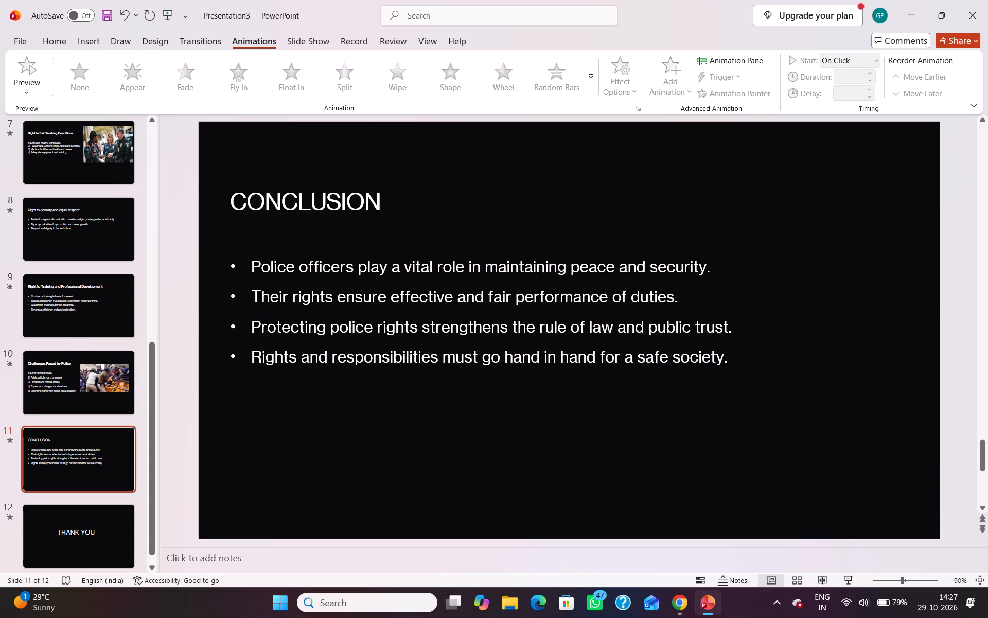
click(274, 295)
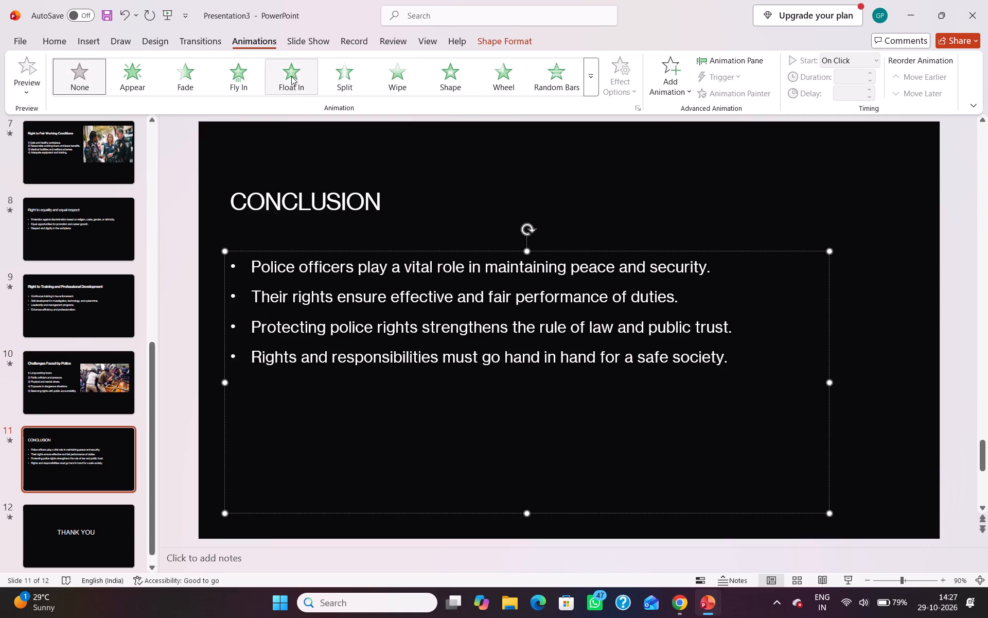
click(293, 71)
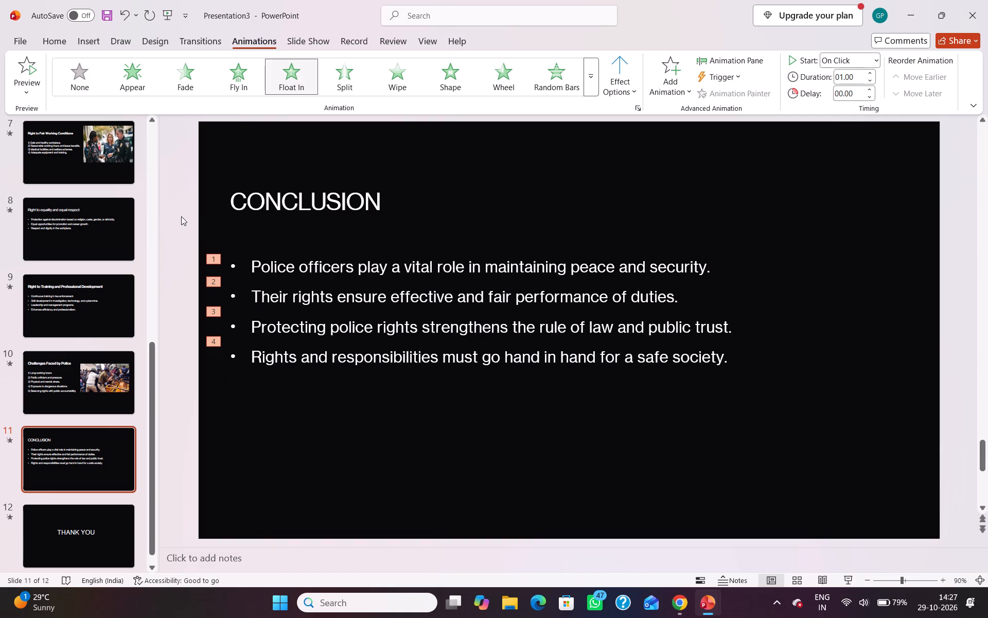
Play the slide show from the title slide through every text animation to the THANK YOU slide, and exit it.
scroll(323, 279, up, 3)
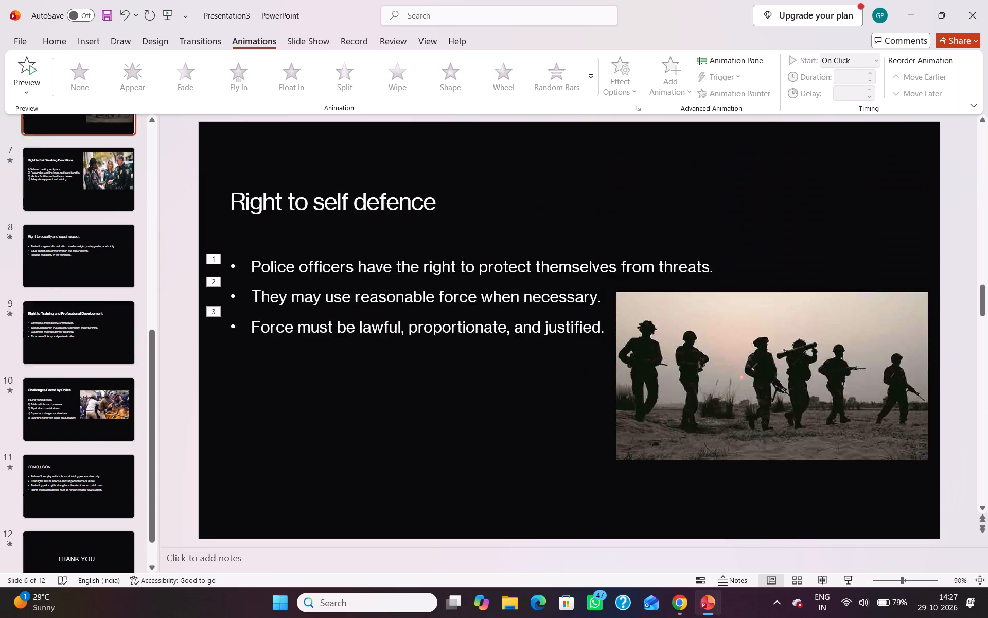
scroll(323, 279, up, 5)
scroll(323, 279, down, 2)
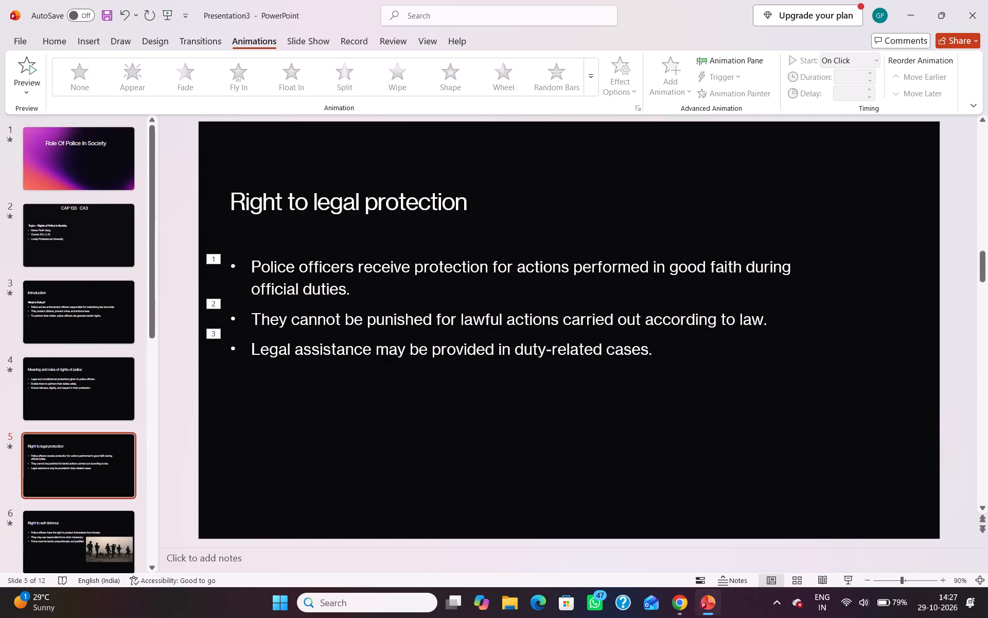
scroll(323, 279, down, 2)
scroll(323, 279, up, 4)
click(851, 580)
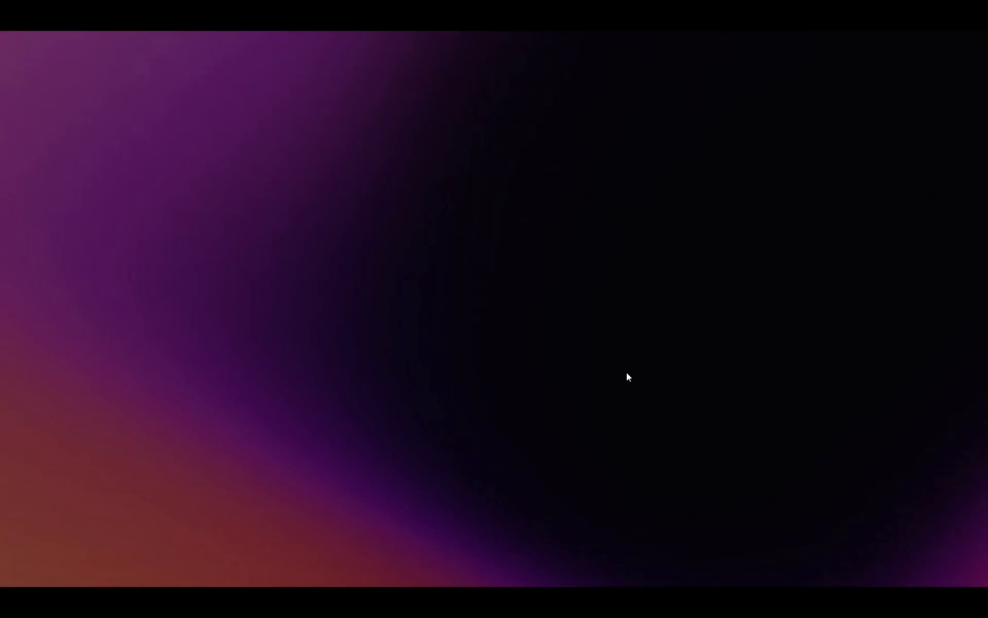
key(Return)
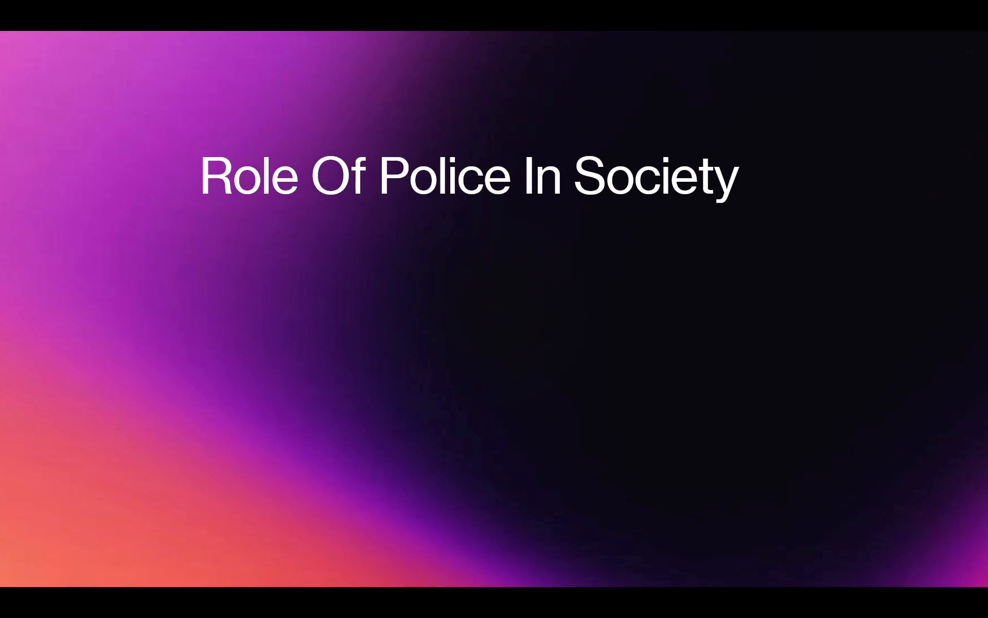
key(Return)
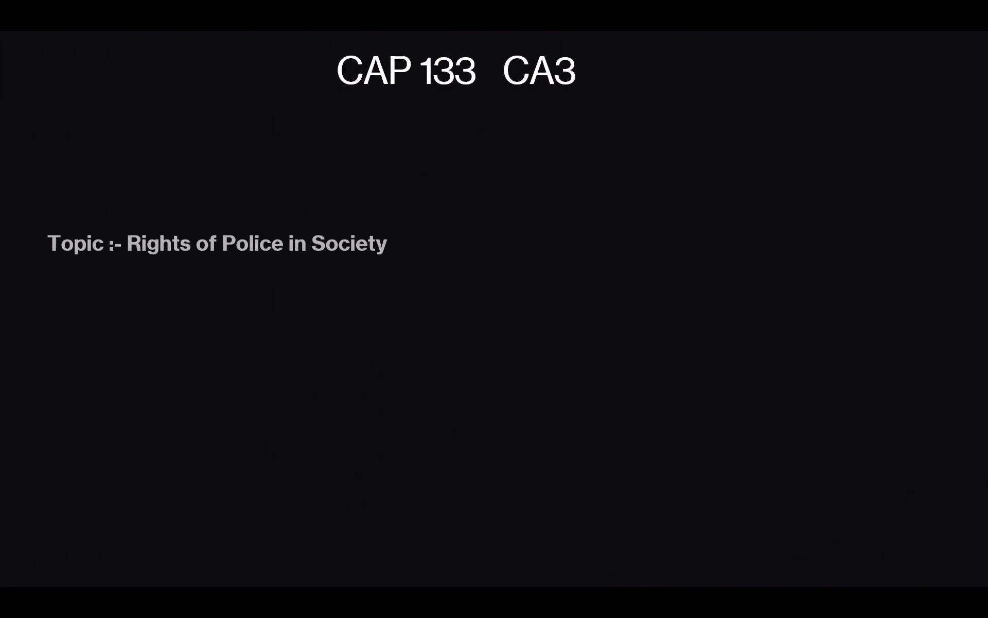
key(Return)
key(Return)
key(Return)
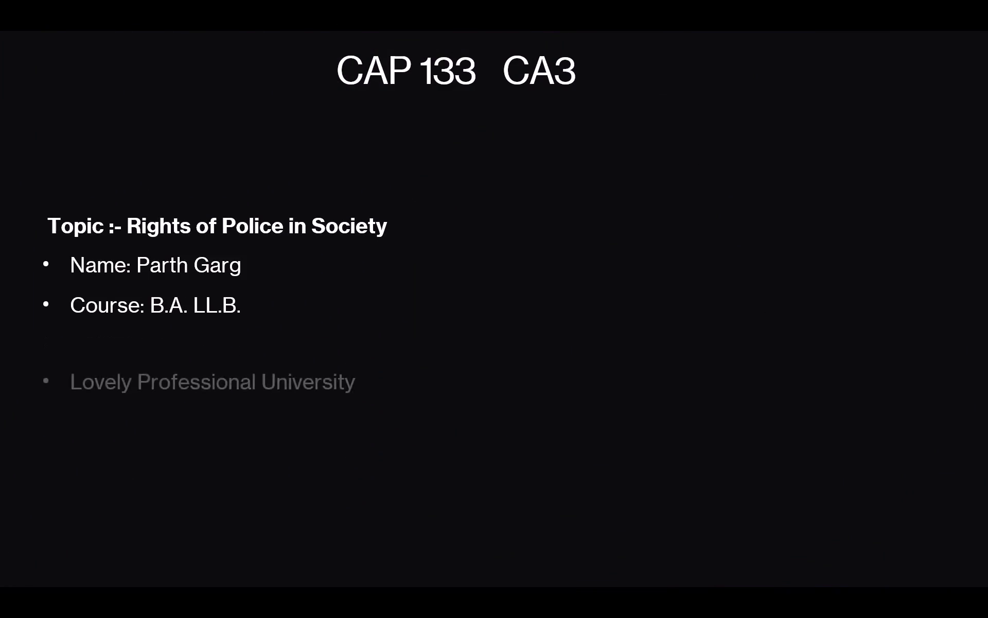
key(Return)
key(Return)
key(Return)
key(Return)
key(Return)
key(Return)
key(Return)
key(Return)
key(Return)
key(Return)
key(Return)
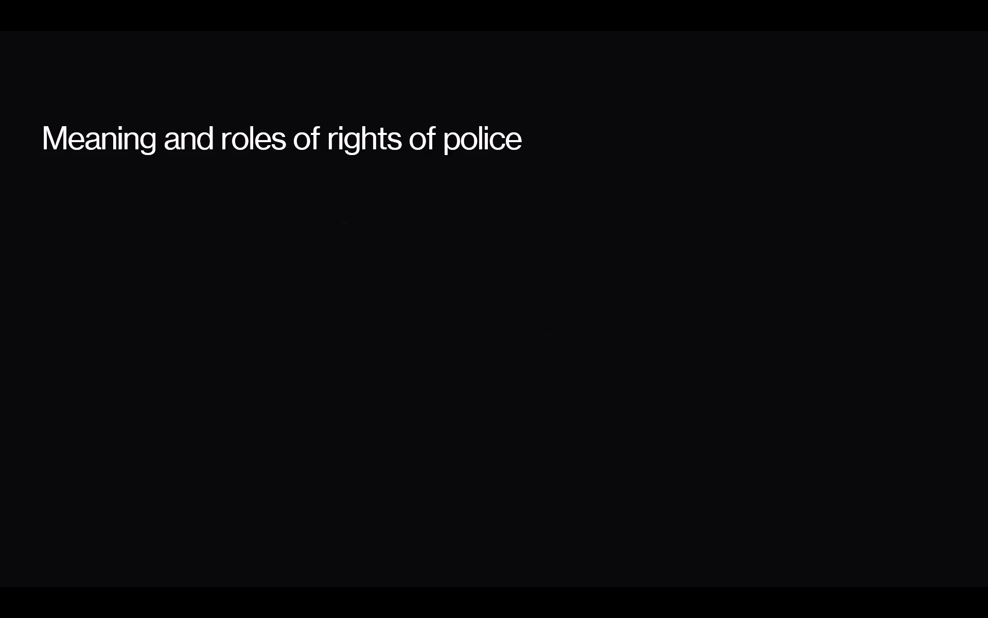
key(Return)
key(Return)
key(Return)
key(Return)
key(Return)
key(Return)
key(Return)
key(Return)
key(Return)
key(Return)
key(Return)
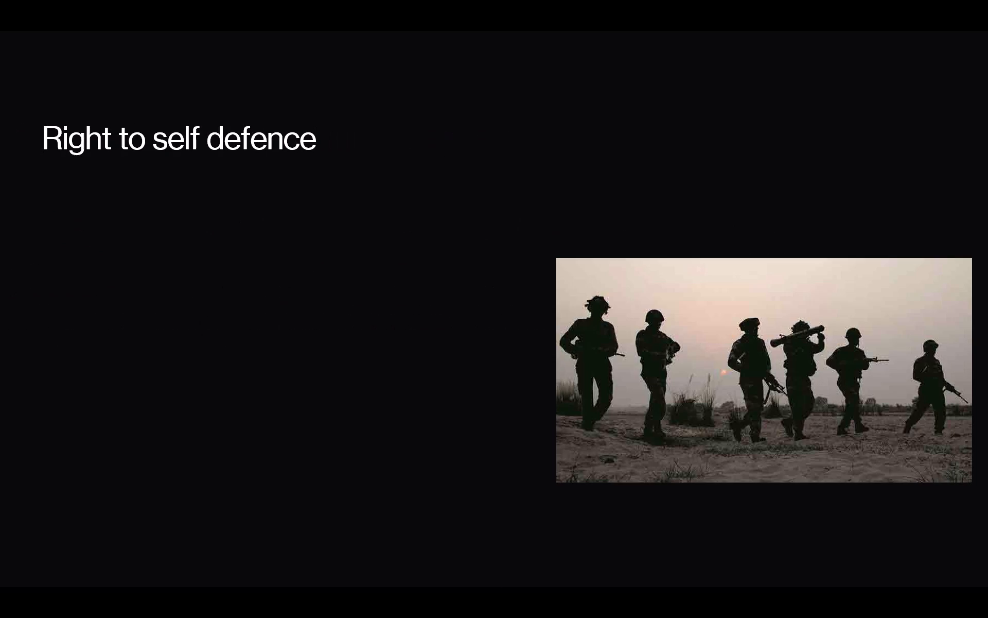
key(Return)
key(Return)
key(Return)
key(Return)
key(Return)
key(Return)
key(Return)
key(Return)
key(Return)
key(Return)
key(Return)
key(Return)
key(Return)
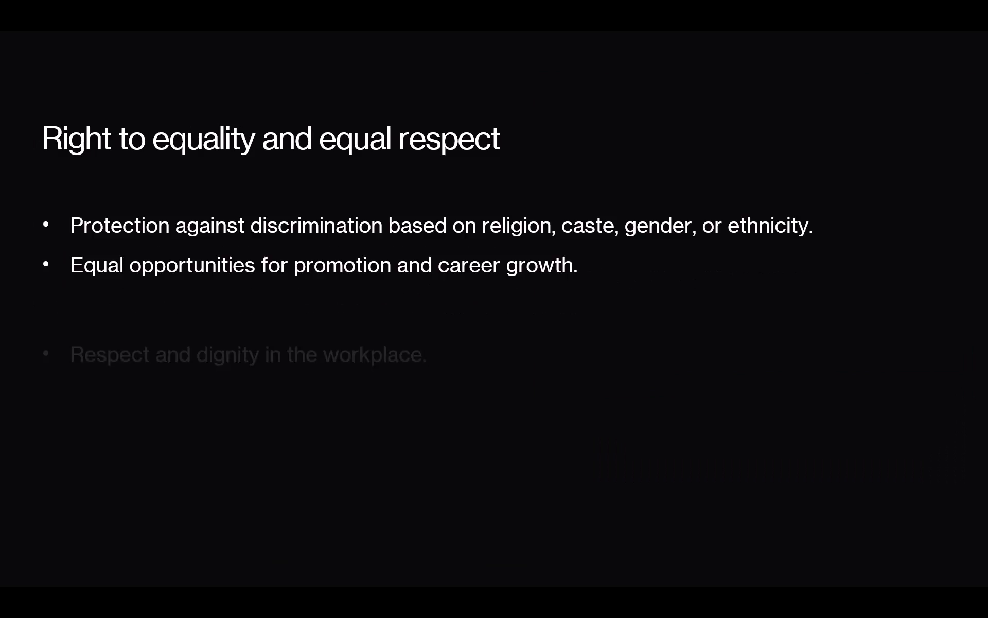
key(Return)
key(Return)
key(Return)
key(Return)
key(Return)
key(Return)
key(Return)
key(Return)
key(Return)
key(Return)
key(Return)
key(Return)
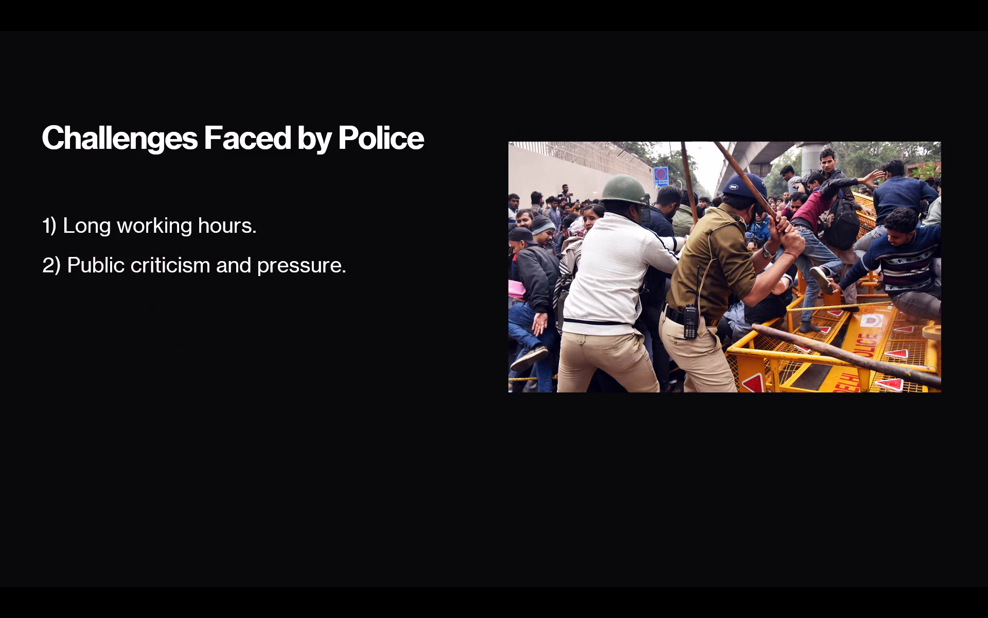
key(Return)
key(Return)
key(Return)
key(Return)
key(Return)
key(Return)
key(Return)
key(Return)
key(Return)
key(Return)
key(Return)
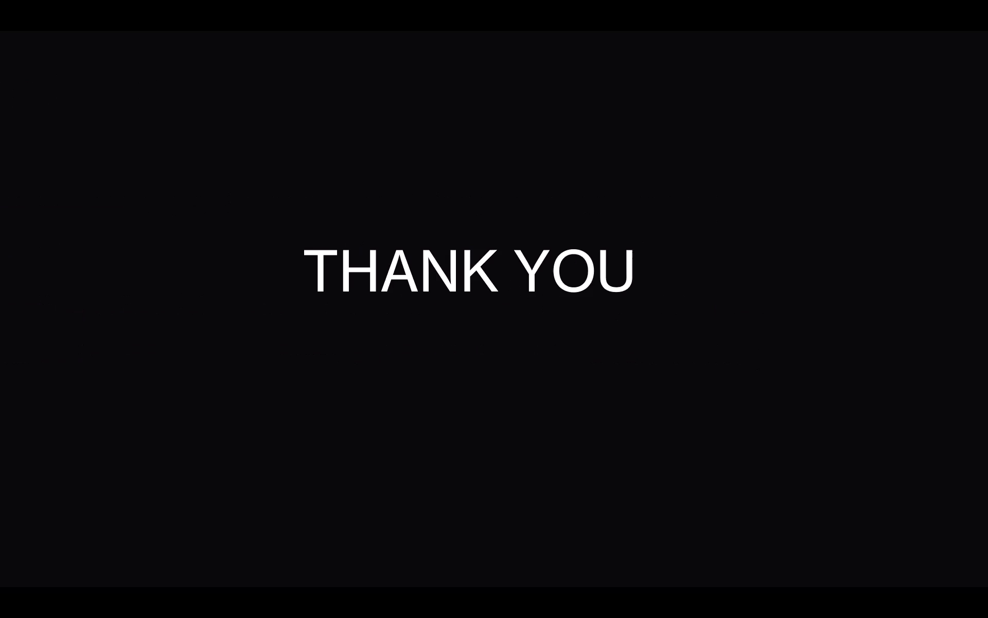
key(Return)
key(Return)
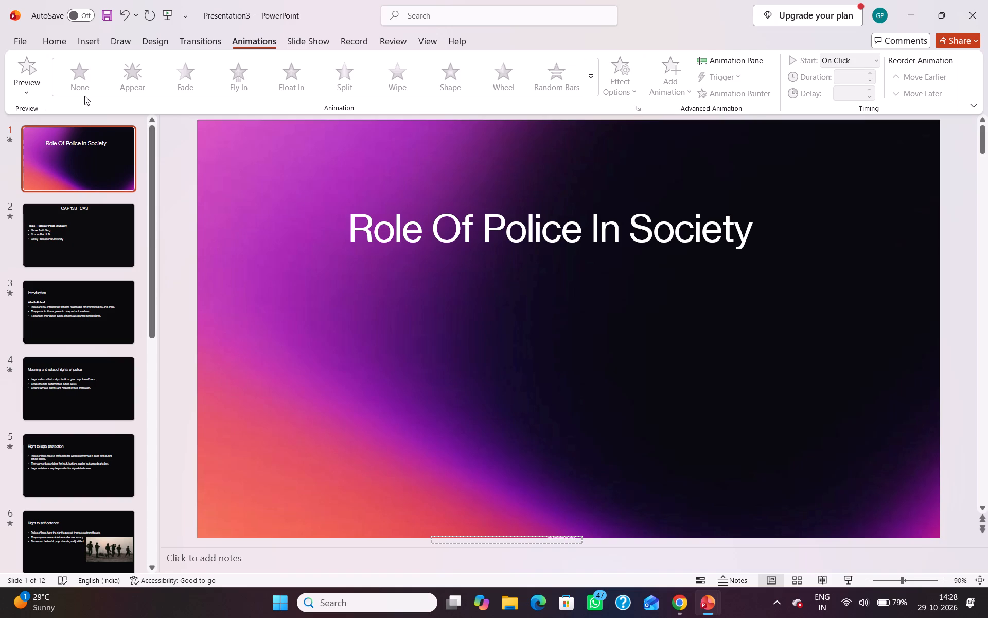
Add an automatically updating date, slide numbers and the footer text CAP 133 to all slides.
click(93, 42)
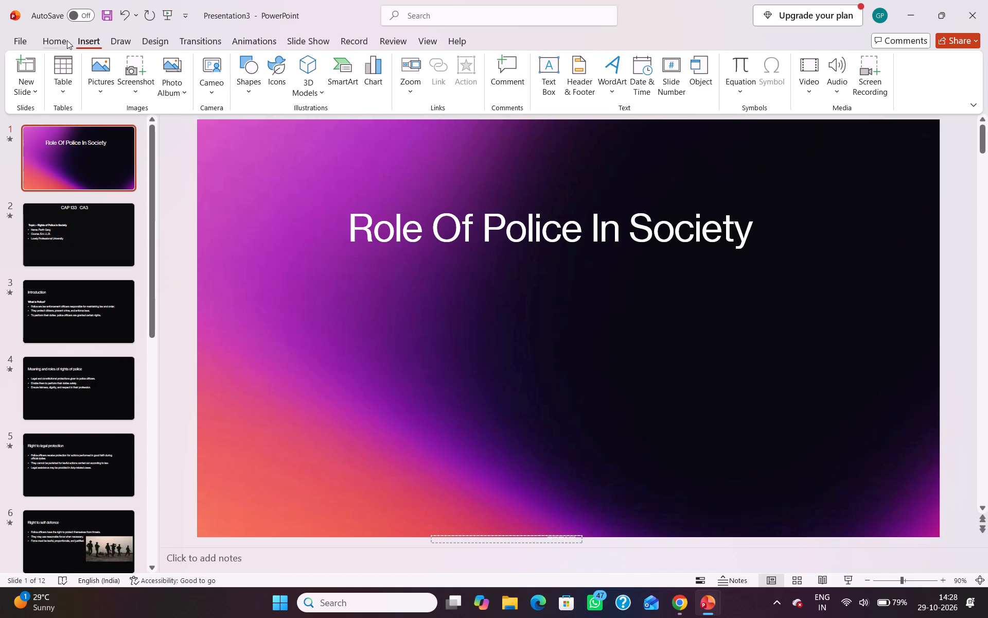
click(576, 85)
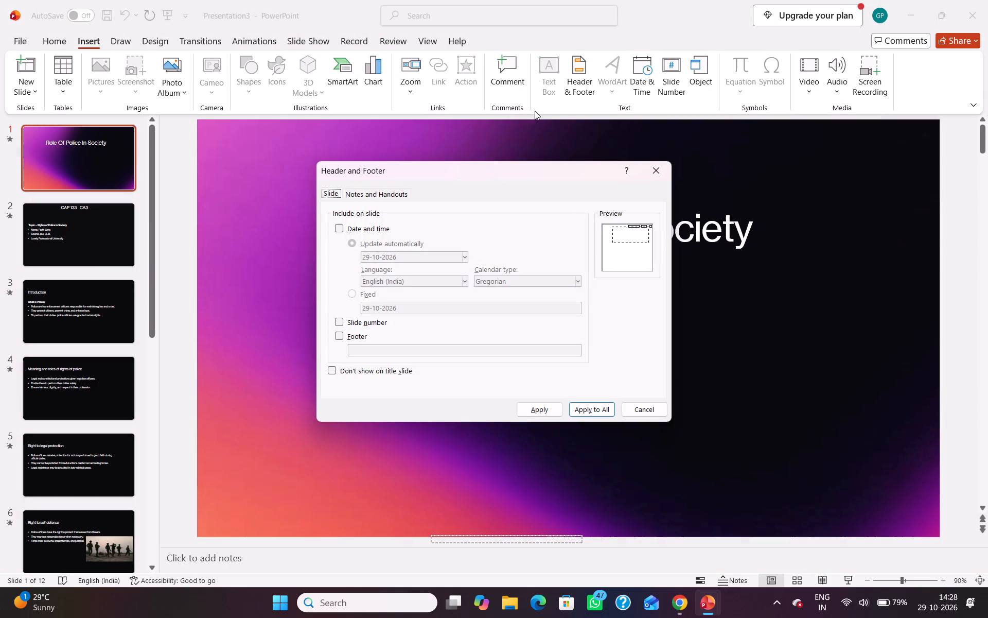
click(338, 226)
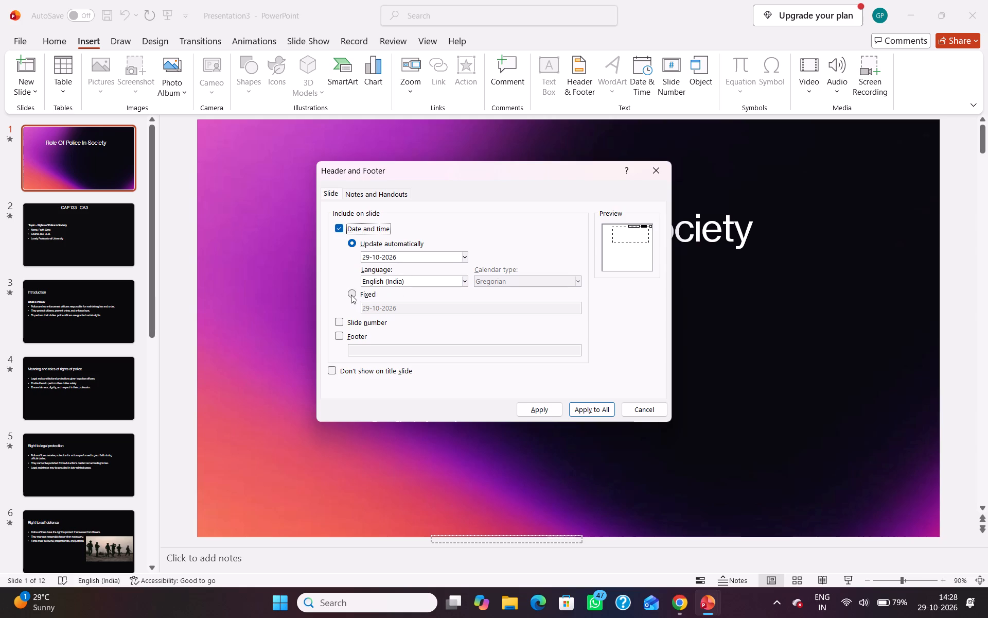
click(339, 323)
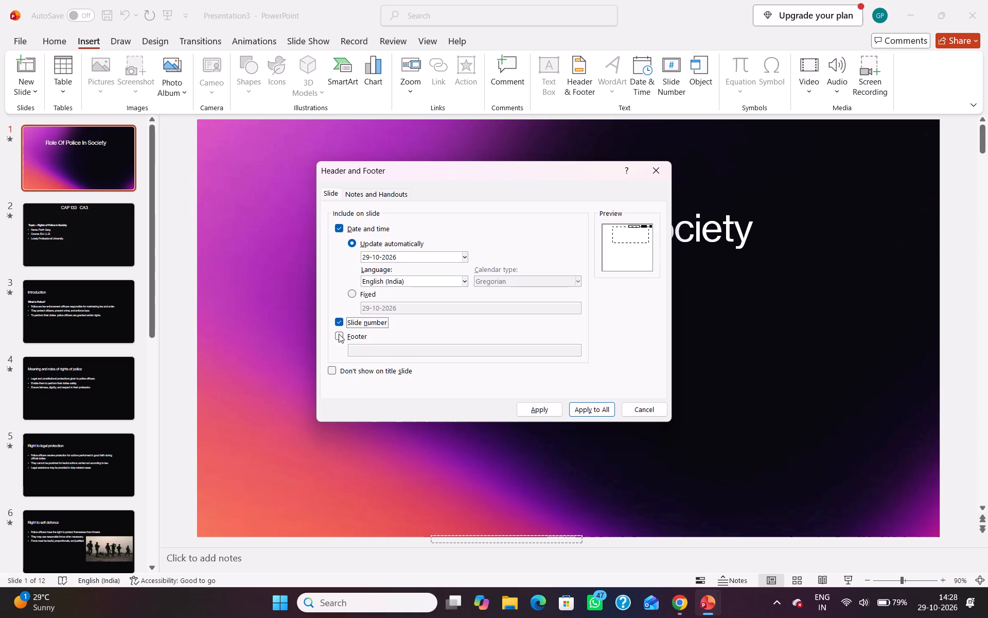
click(339, 336)
click(370, 353)
text(CAP 133)
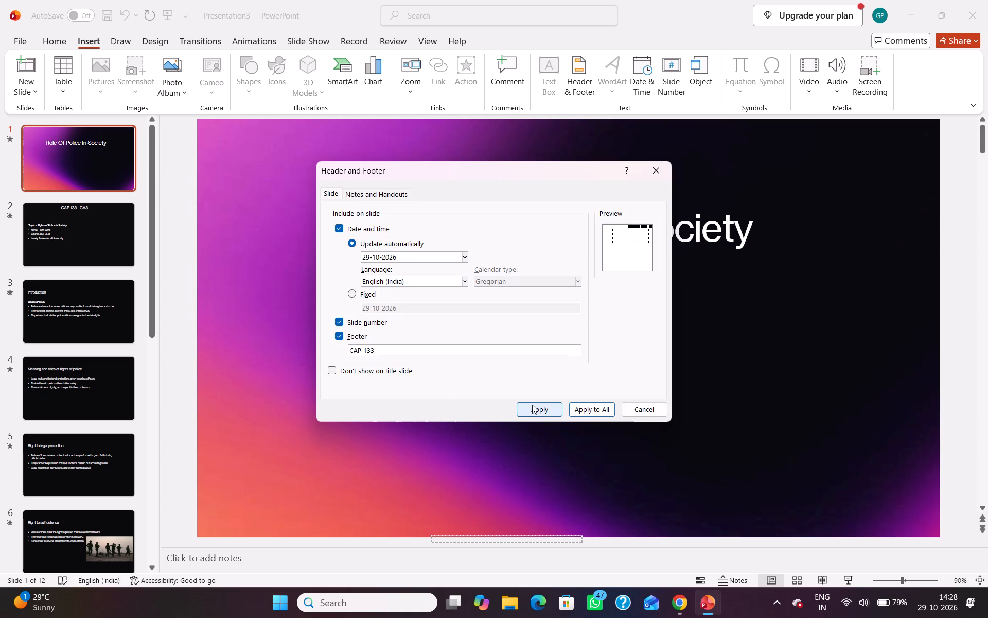
click(590, 410)
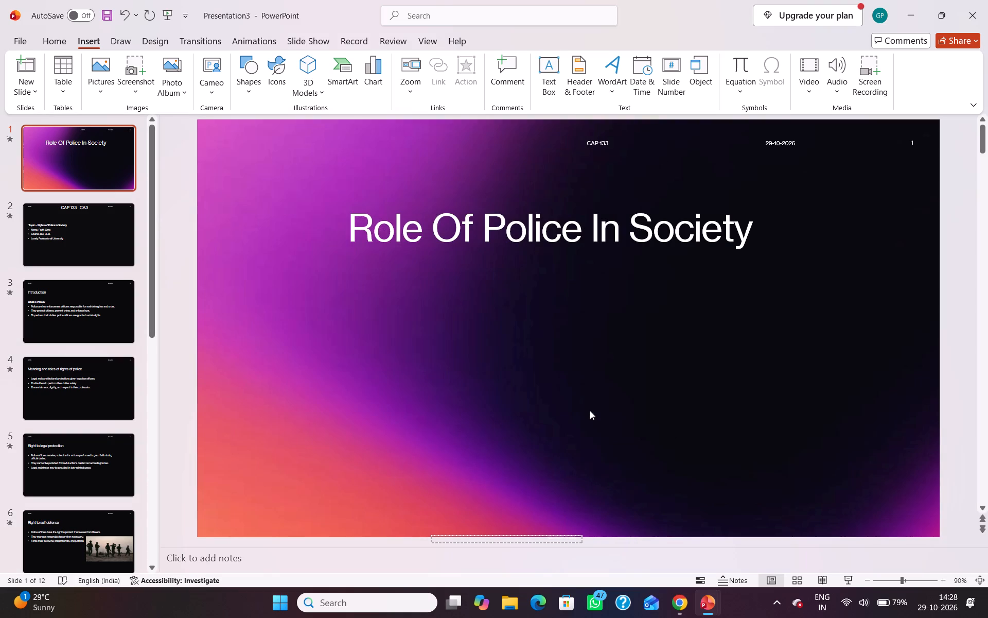
Go through all the slides and back to the title slide to check the date, slide number and footer.
key(Down)
key(Down)
key(Down)
key(Down)
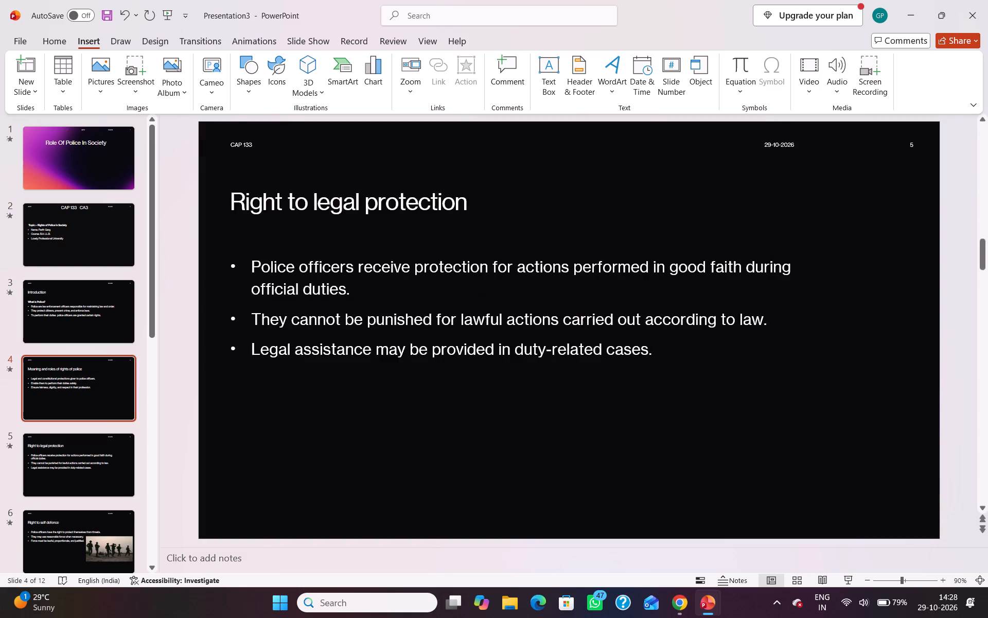
key(Down)
key(Down)
key(Down)
key(Down)
key(Down)
key(Down)
key(Down)
key(Down)
key(Down)
key(Down)
key(Up)
key(Up)
key(Up)
key(Up)
key(Up)
key(Up)
key(Up)
key(Up)
key(Up)
key(Up)
key(Up)
key(Up)
key(Up)
key(Up)
key(Up)
key(Up)
key(Up)
key(Up)
key(Up)
key(Up)
key(Up)
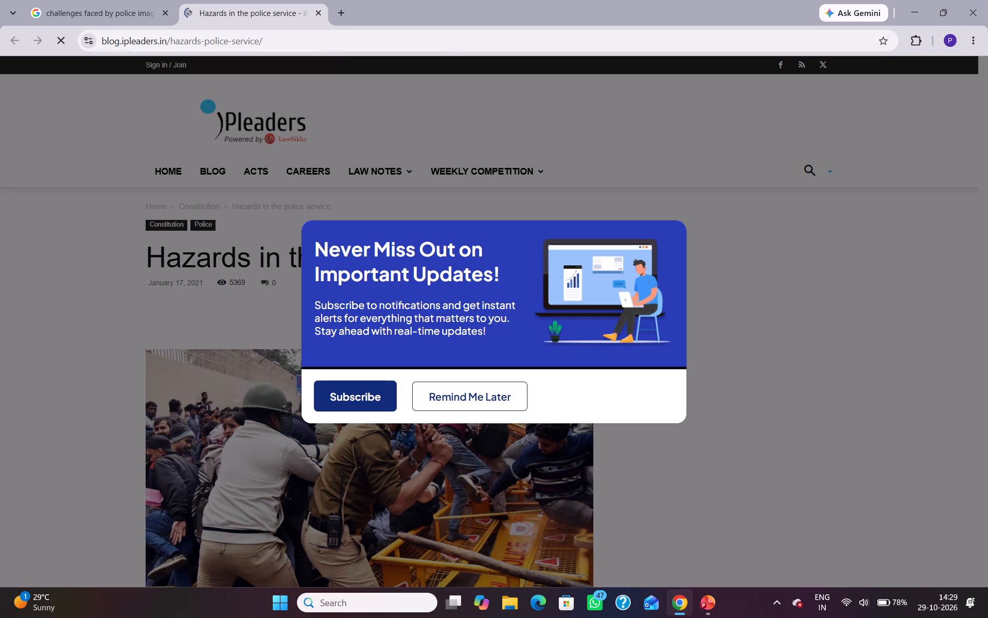
drag(269, 42, 100, 38)
key(ctrl+c)
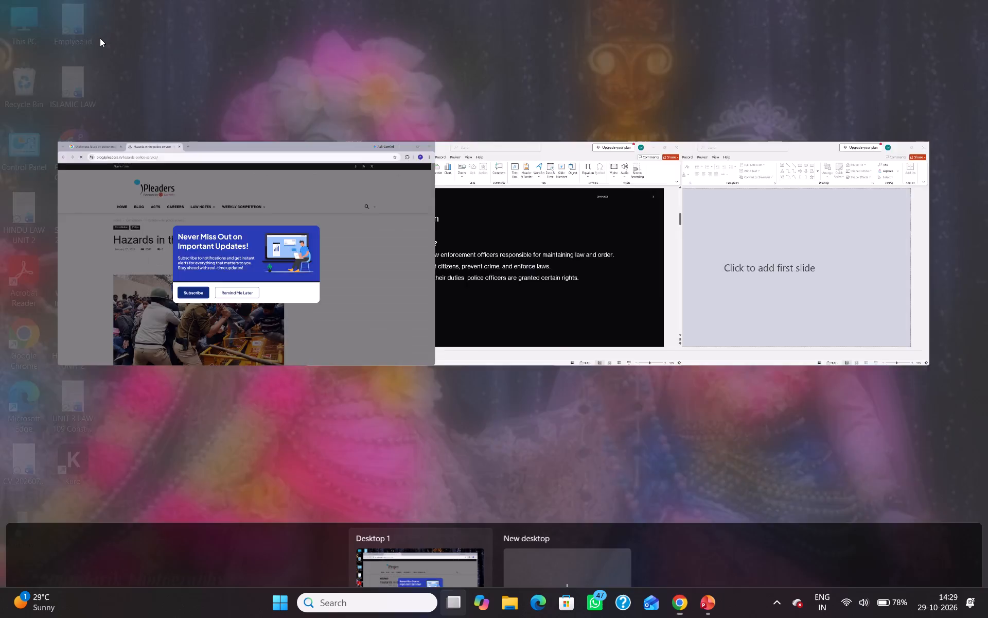
click(426, 218)
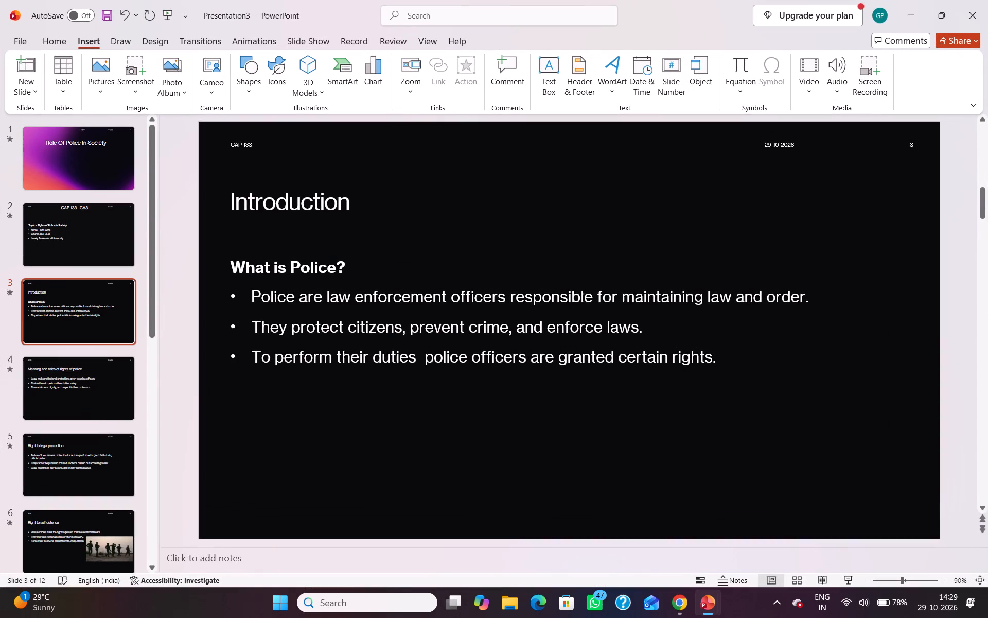
scroll(433, 237, down, 7)
scroll(433, 237, up, 1)
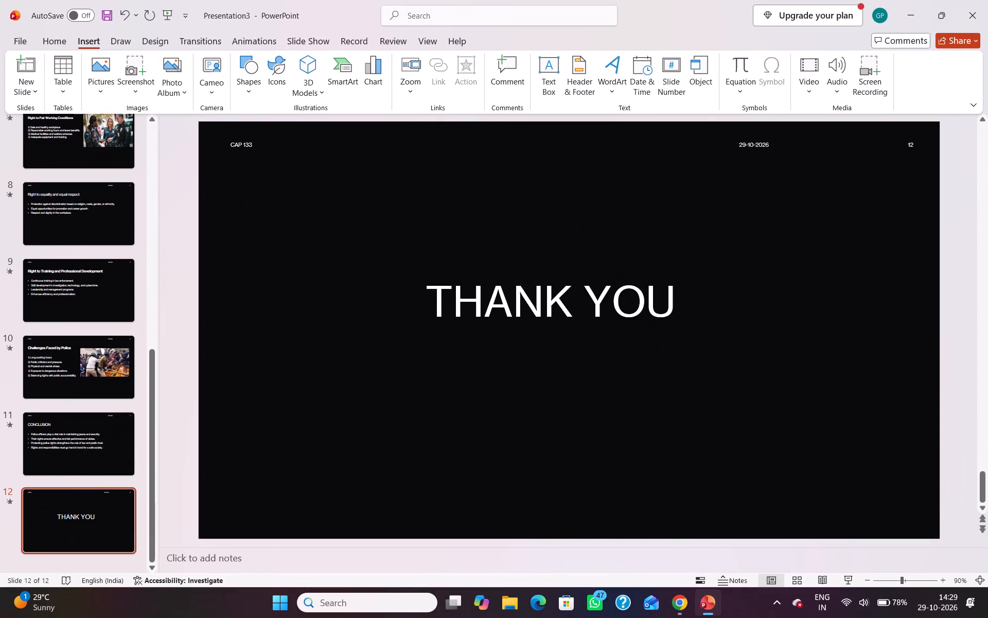
scroll(433, 237, up, 1)
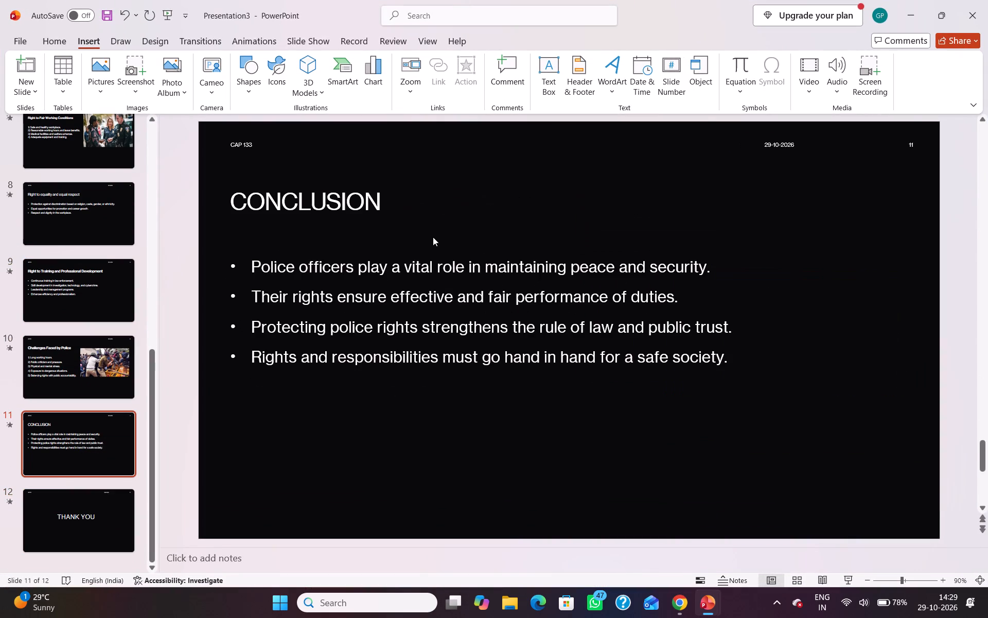
scroll(433, 237, up, 1)
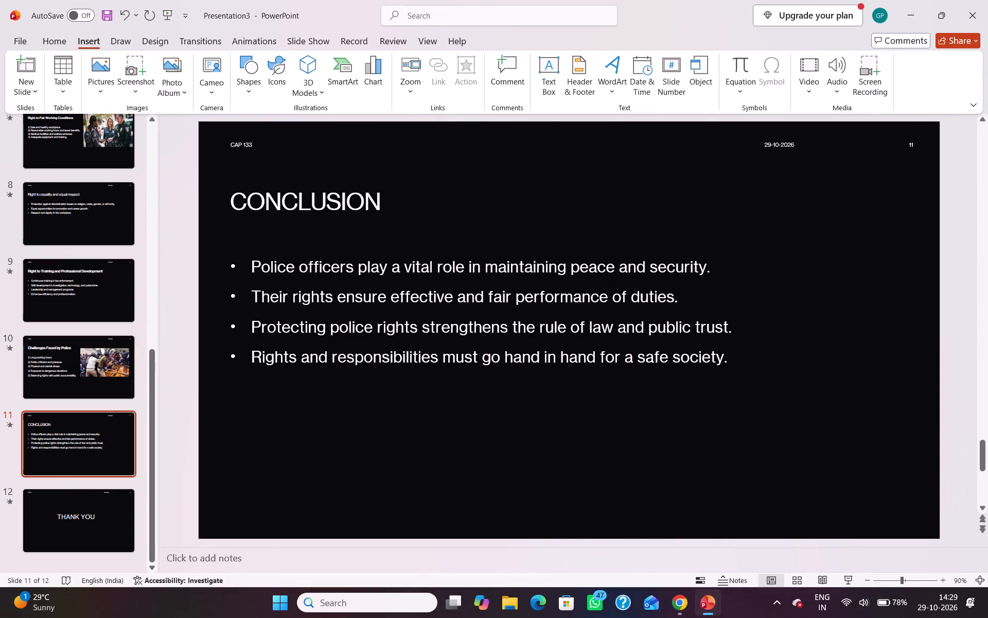
click(730, 355)
key(Return)
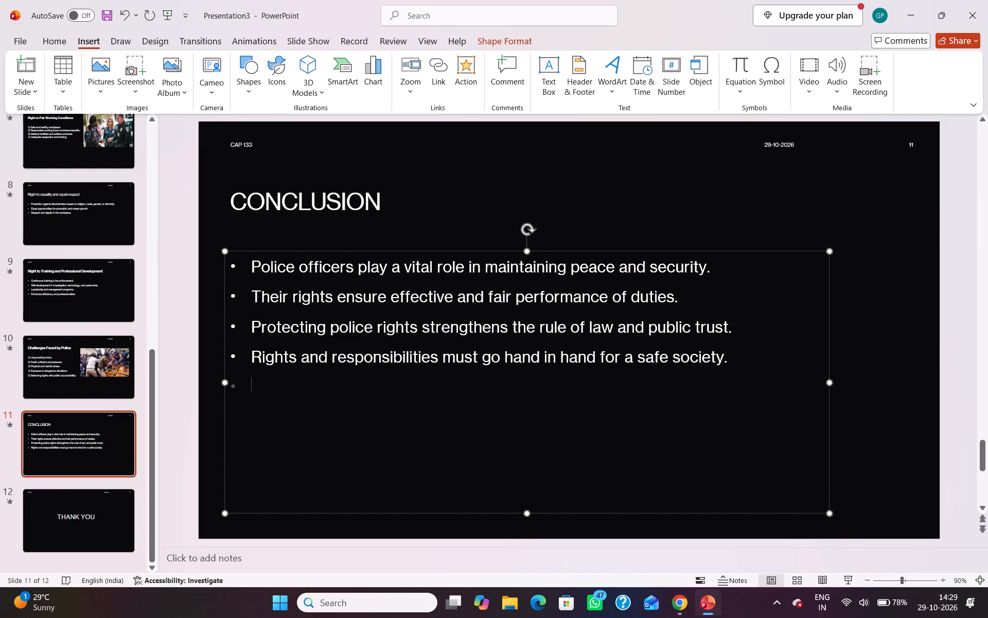
key(ctrl+v)
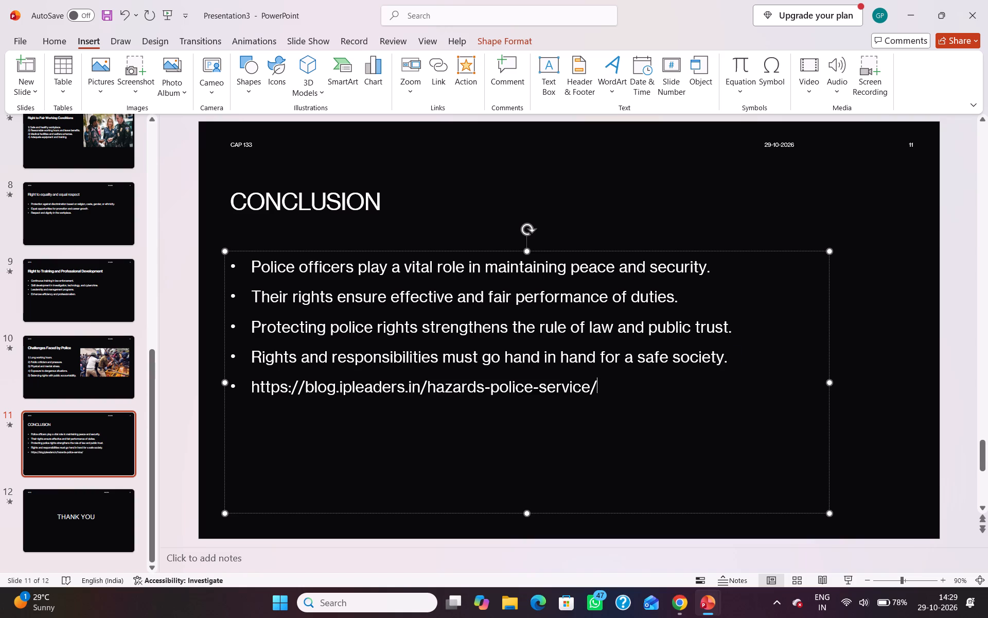
key(Return)
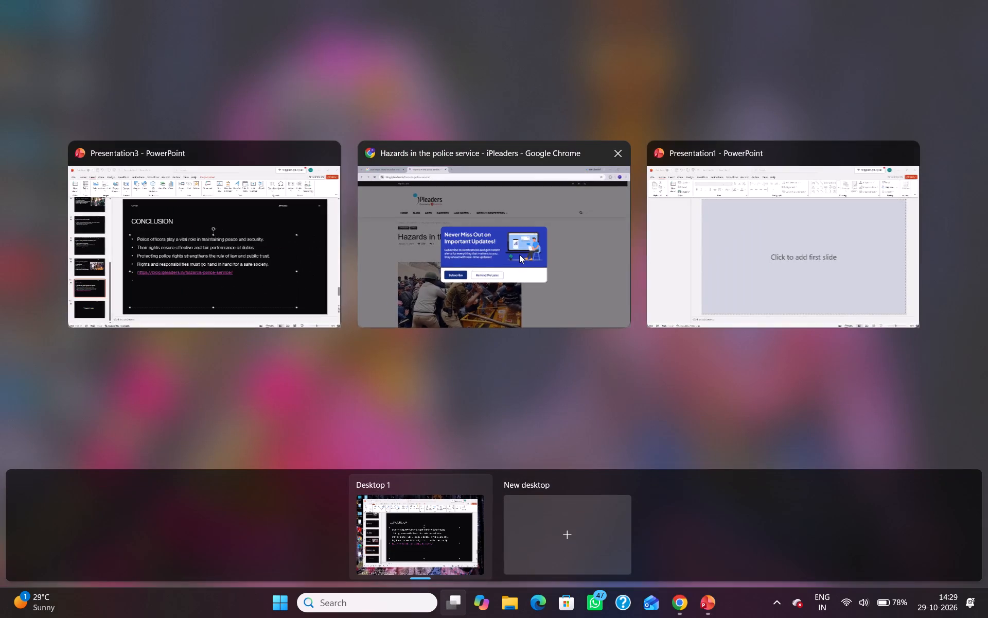
In Chrome, close the iPleaders article, open The Indian Express article The Right To Self-Defence from its image result, and copy its web address.
click(519, 254)
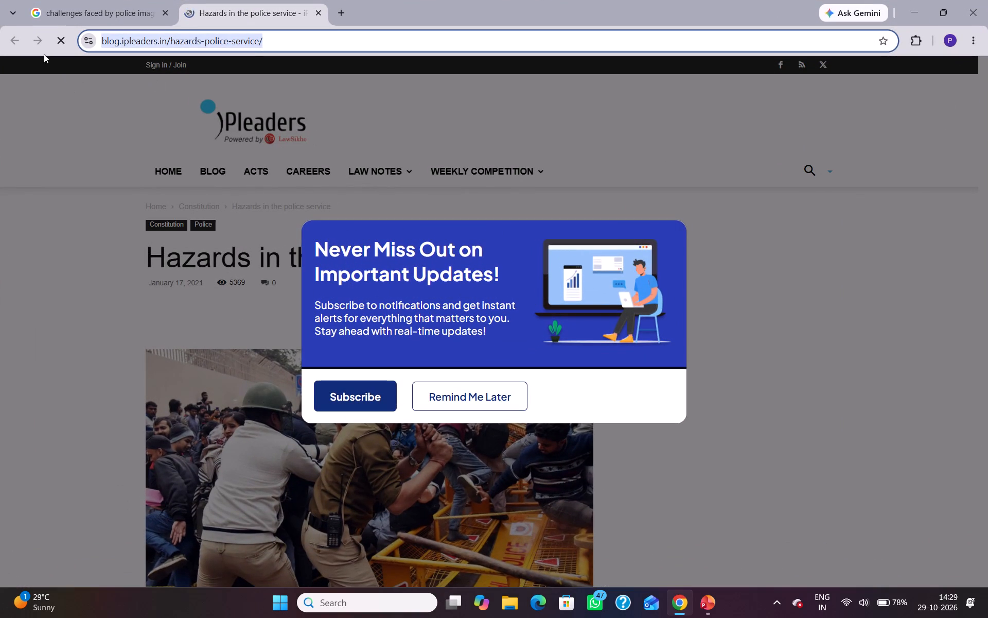
scroll(103, 110, right, 15)
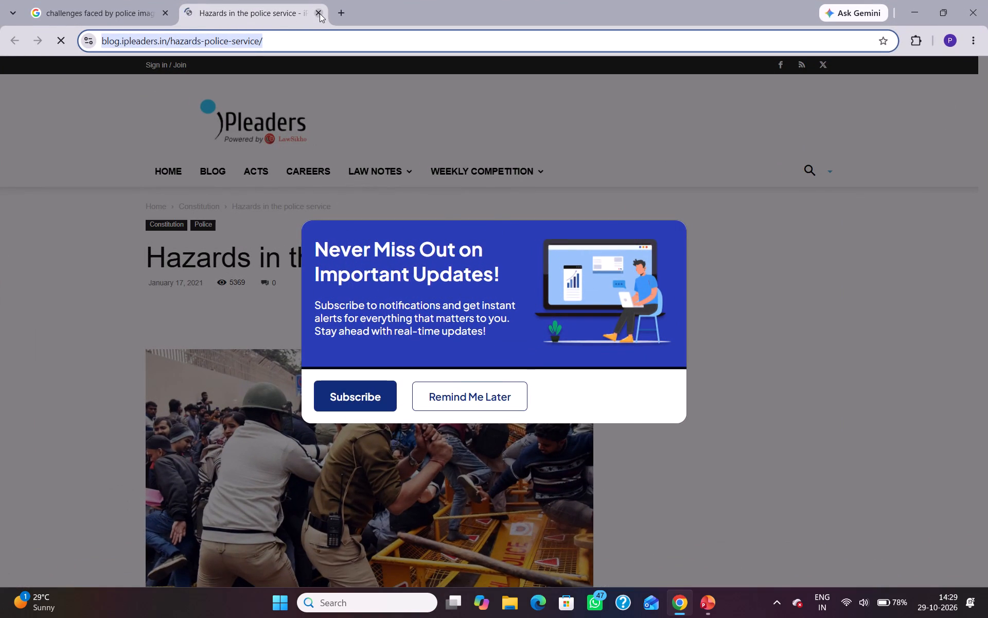
click(320, 13)
scroll(285, 221, right, 11)
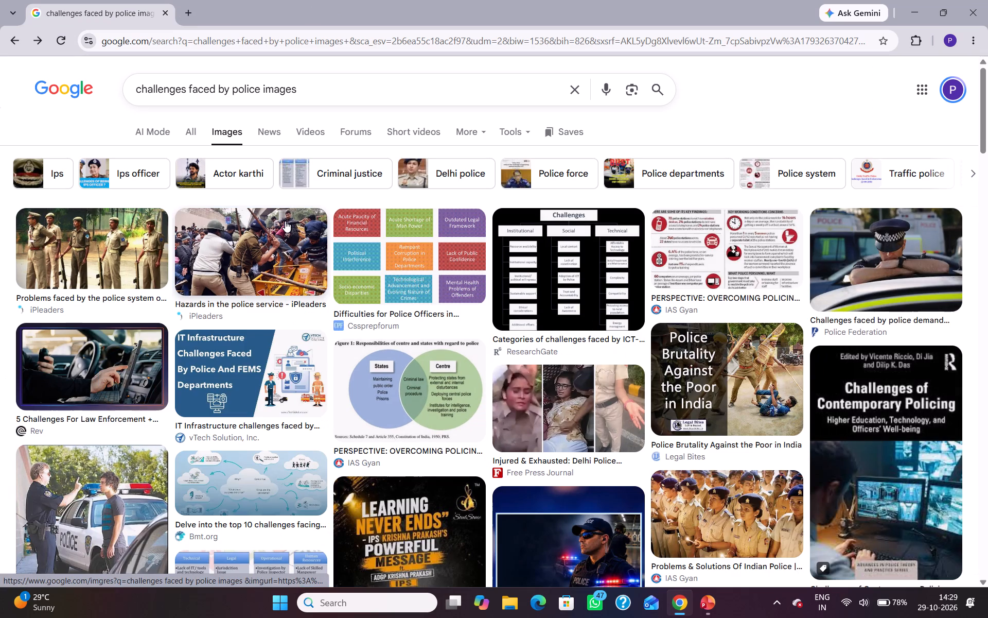
scroll(285, 221, right, 13)
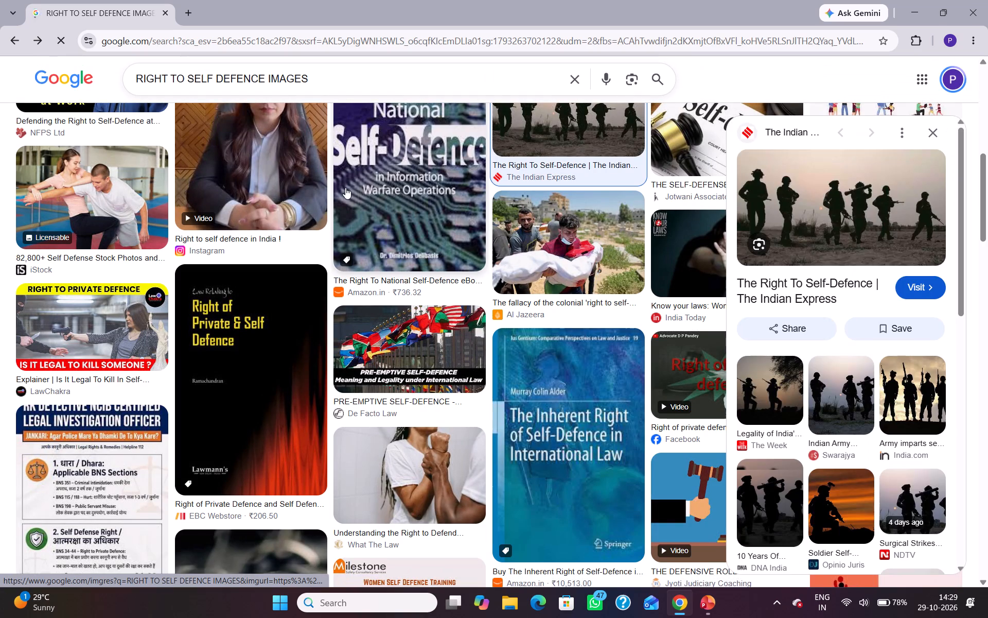
scroll(345, 187, up, 1)
click(852, 251)
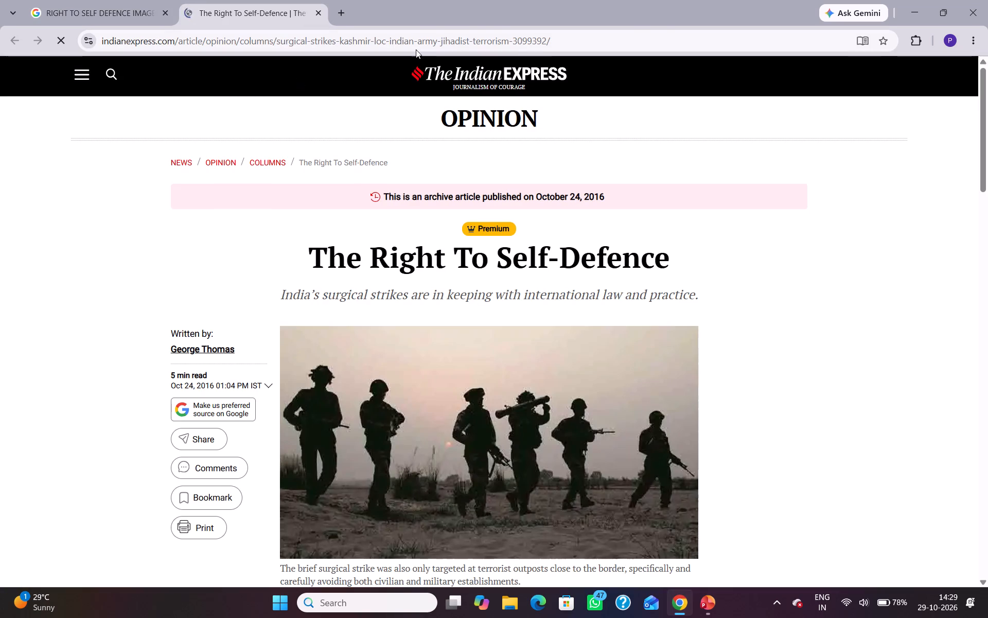
drag(551, 42, 316, 72)
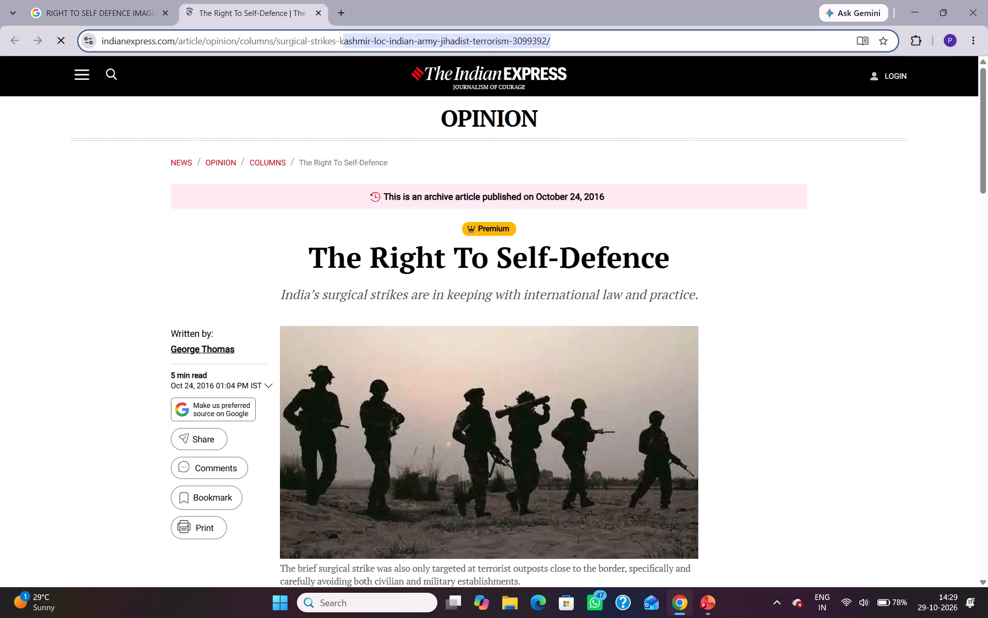
drag(316, 72, 96, 57)
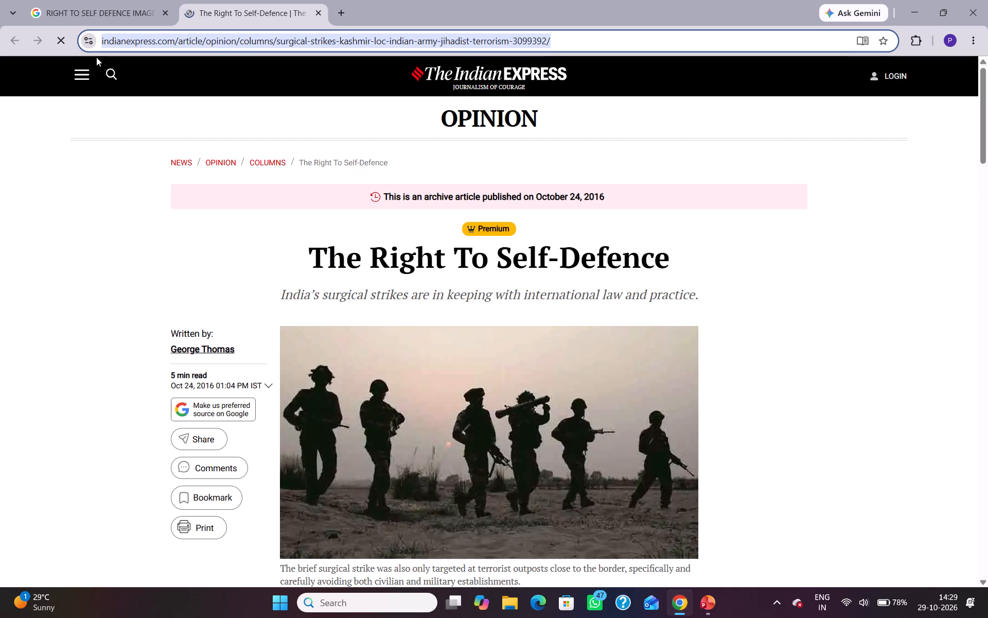
key(ctrl+c)
Back in PowerPoint's Presentation3, paste the copied Indian Express article link as a new bullet below the iPleaders link on the CONCLUSION slide.
click(453, 240)
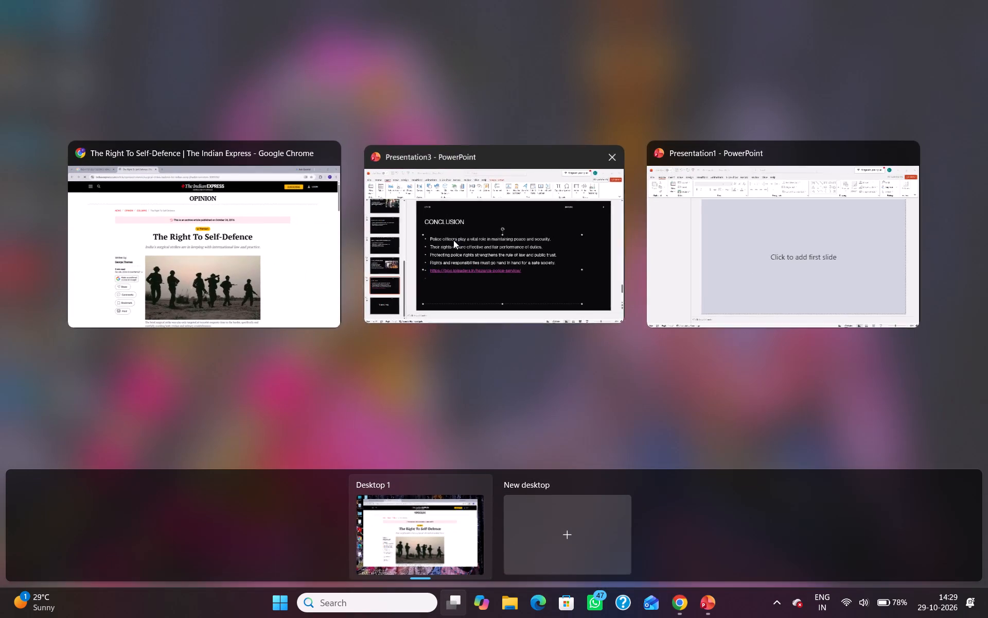
key(ctrl+v)
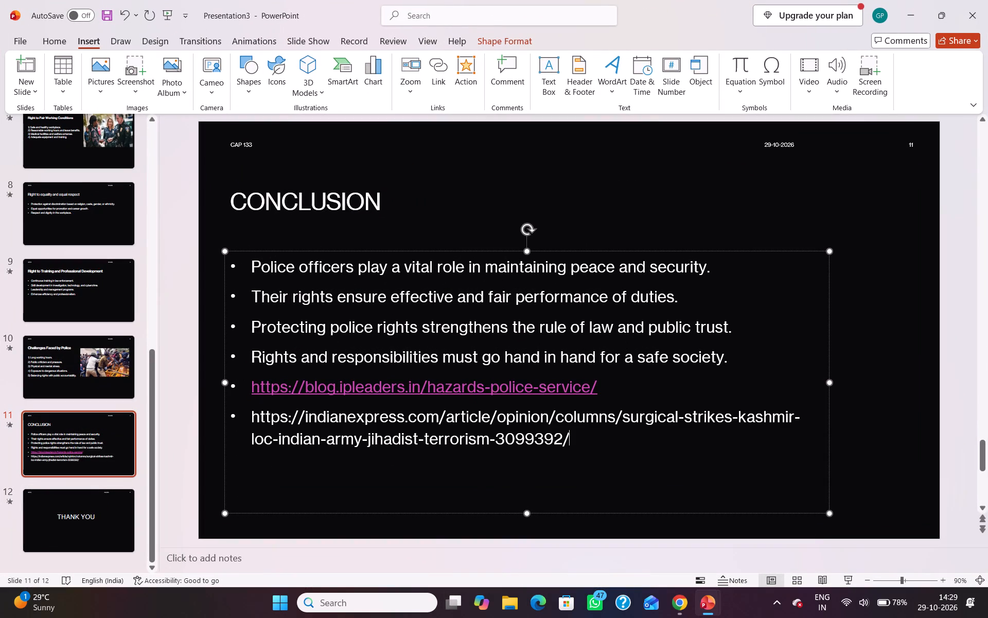
key(Return)
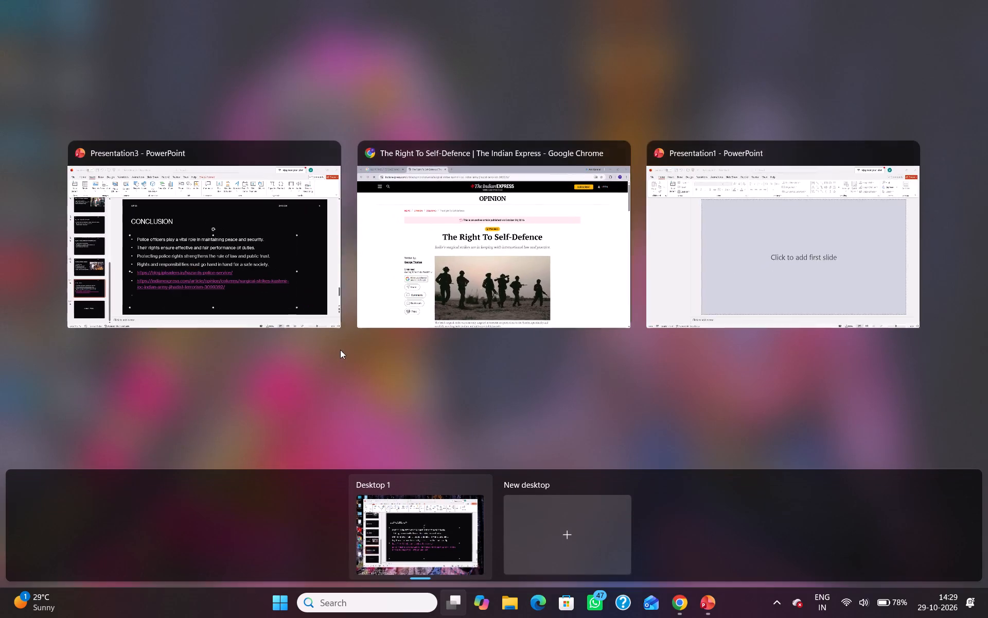
In Chrome, return to the ROLE OF POLICE IN SOCIETY IMAGES results, open Magnific's Police role society Photos page, and copy its web address.
click(443, 263)
scroll(108, 279, right, 13)
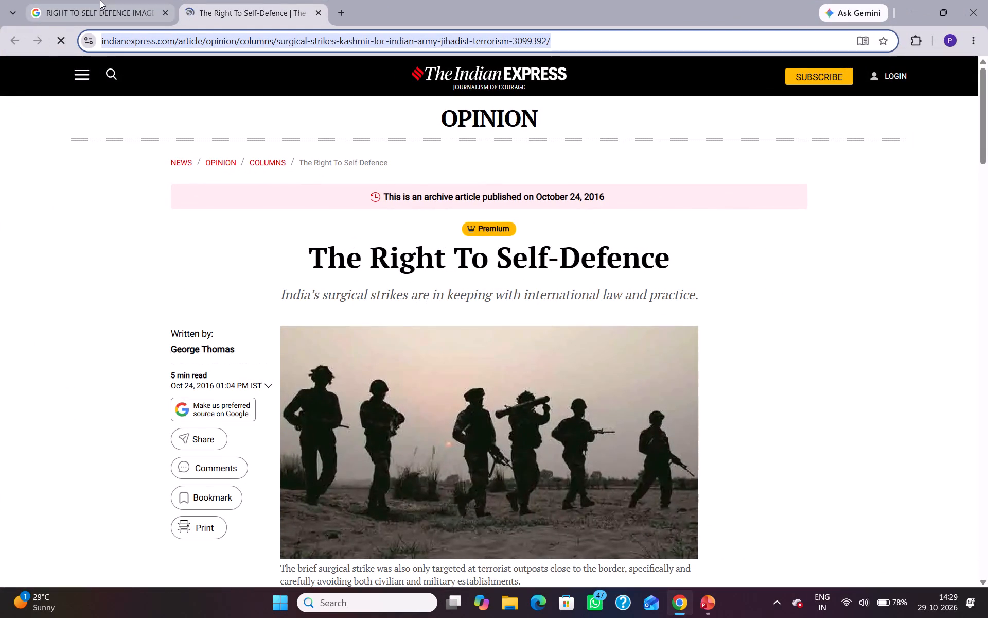
click(100, 0)
scroll(153, 219, right, 20)
scroll(153, 219, right, 7)
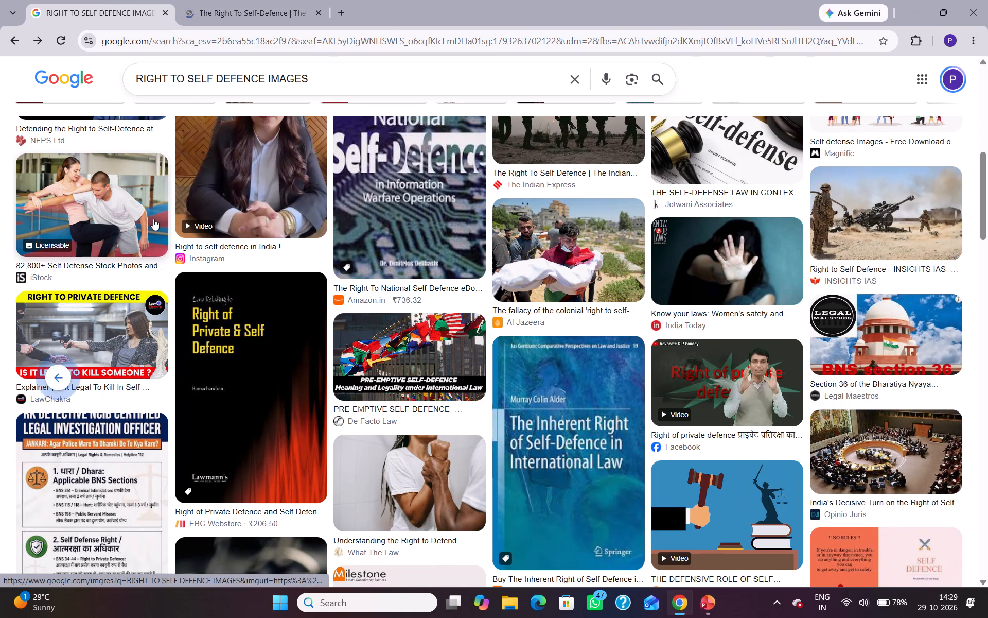
scroll(153, 219, right, 16)
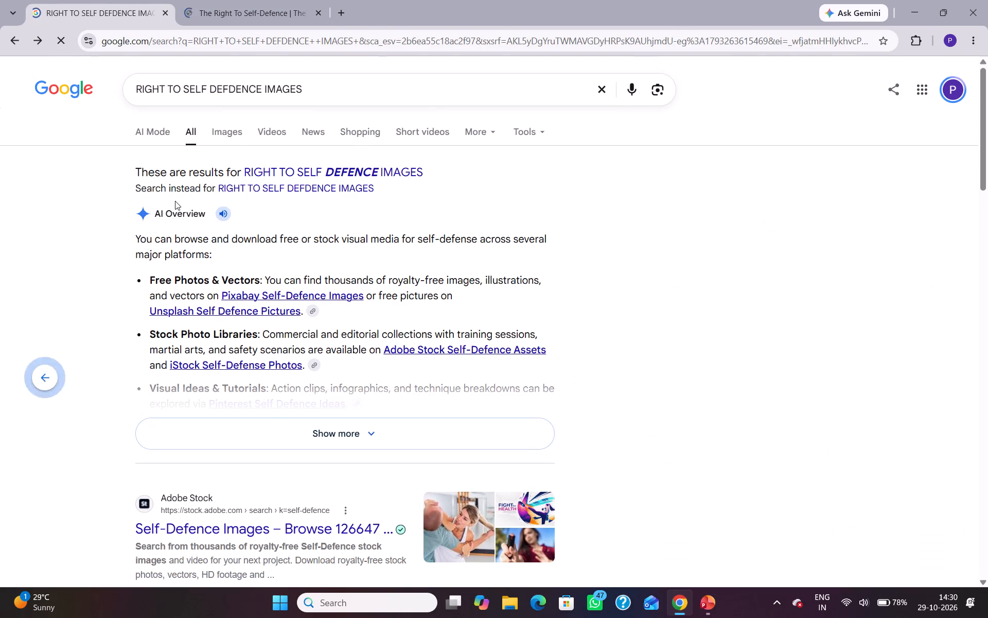
scroll(175, 201, right, 6)
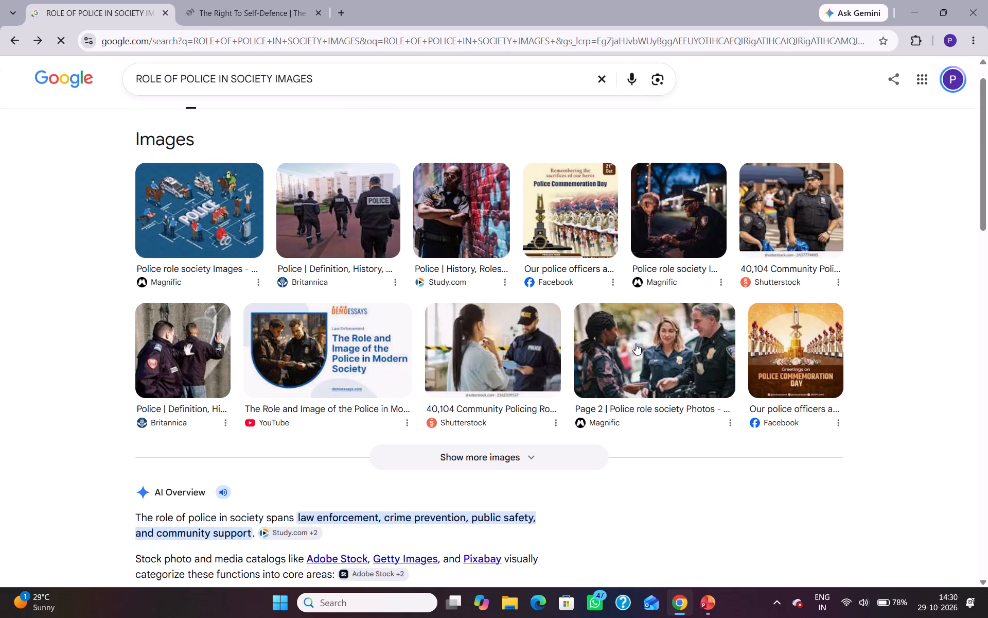
click(636, 344)
click(690, 344)
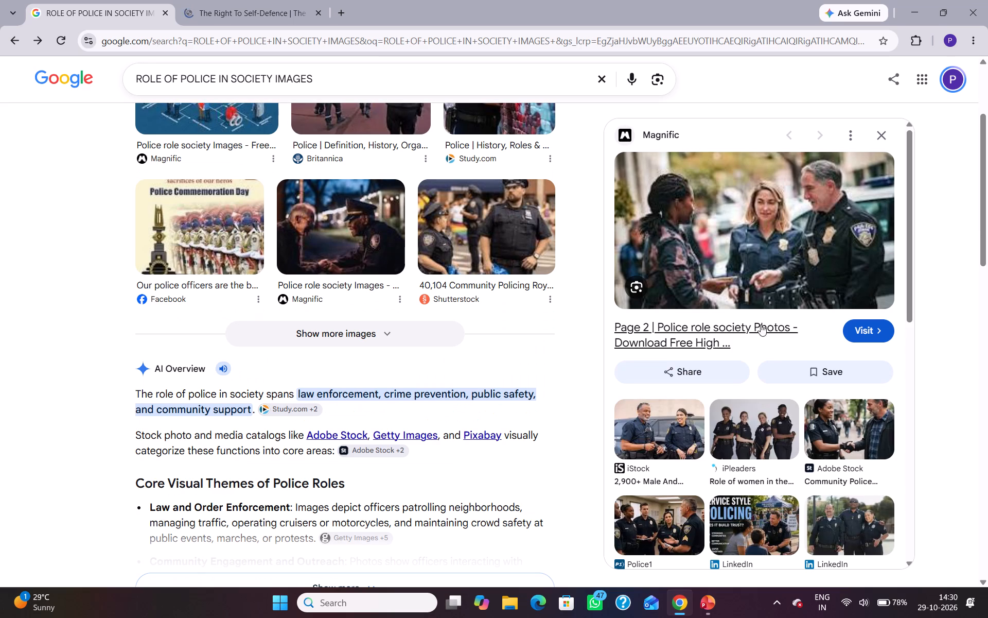
click(760, 298)
click(752, 296)
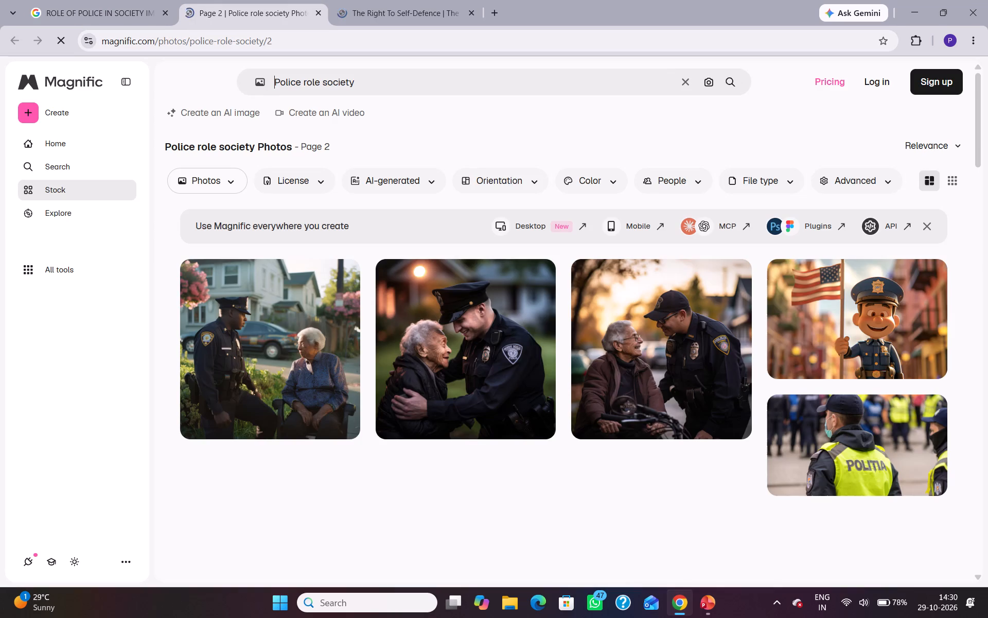
drag(292, 42, 93, 39)
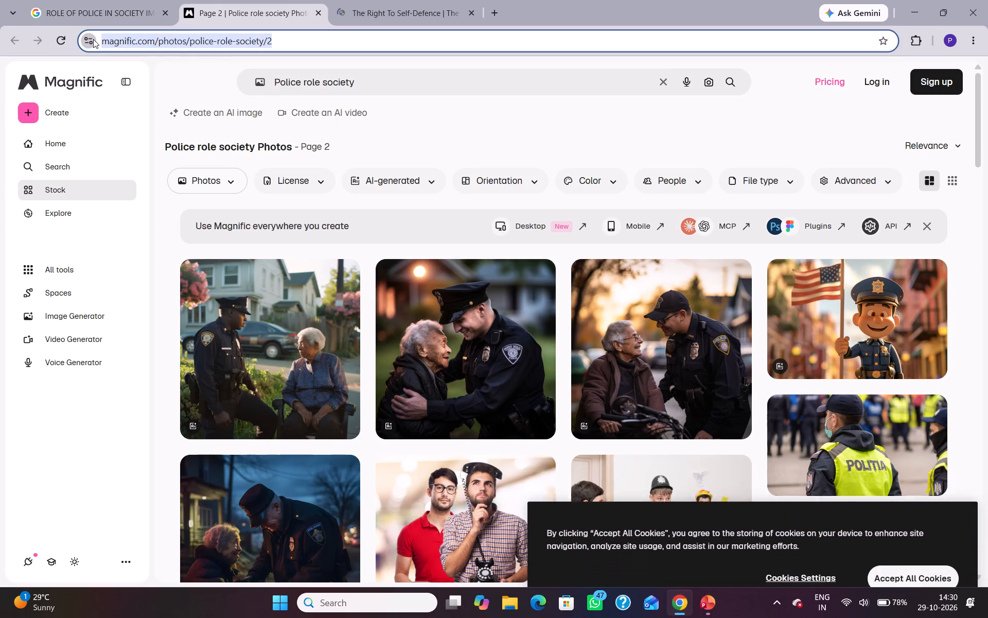
key(ctrl+c)
click(468, 241)
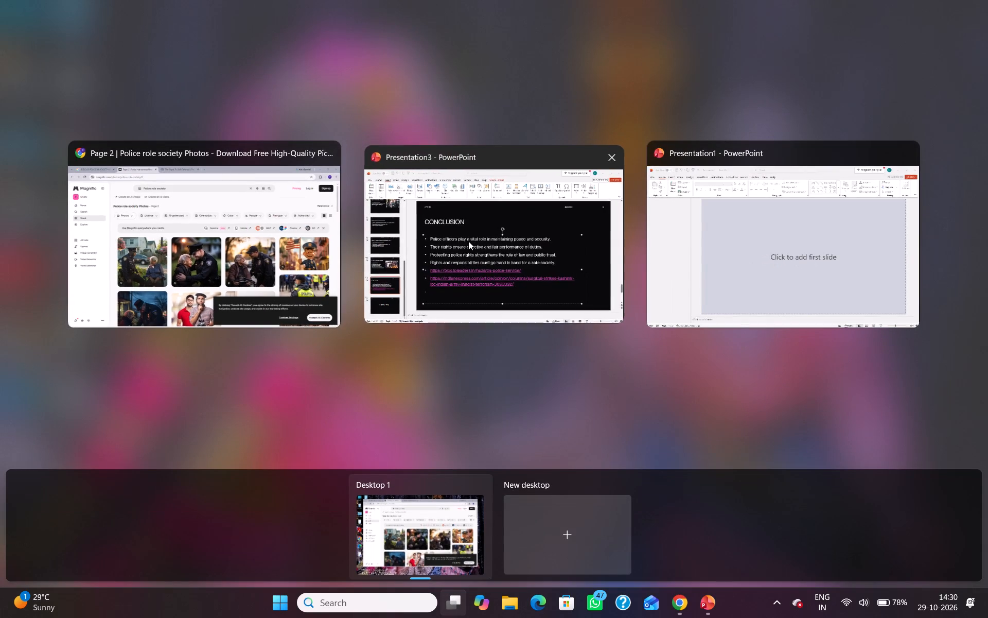
key(ctrl+v)
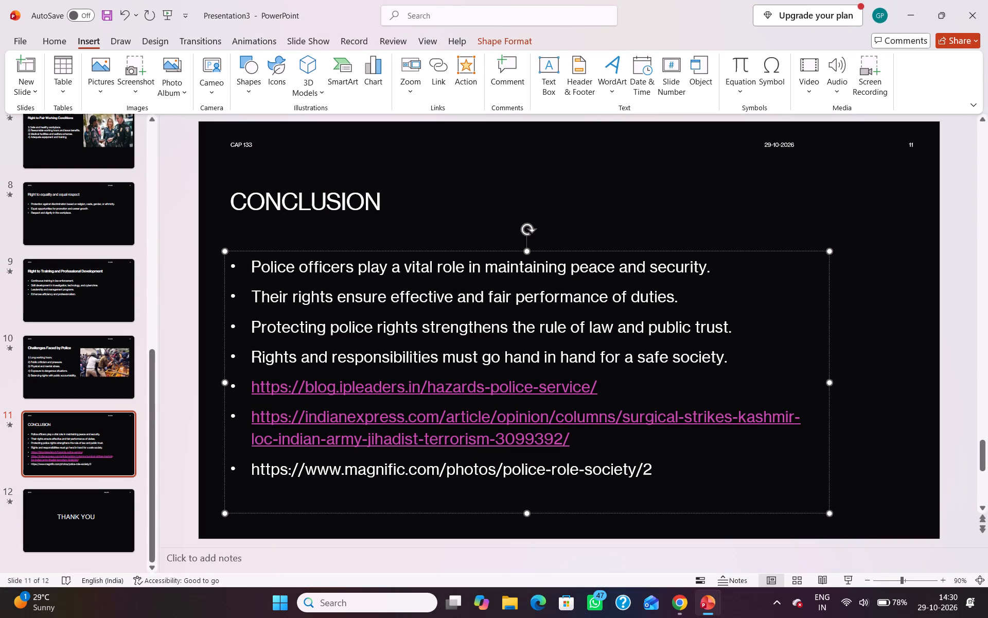
key(Return)
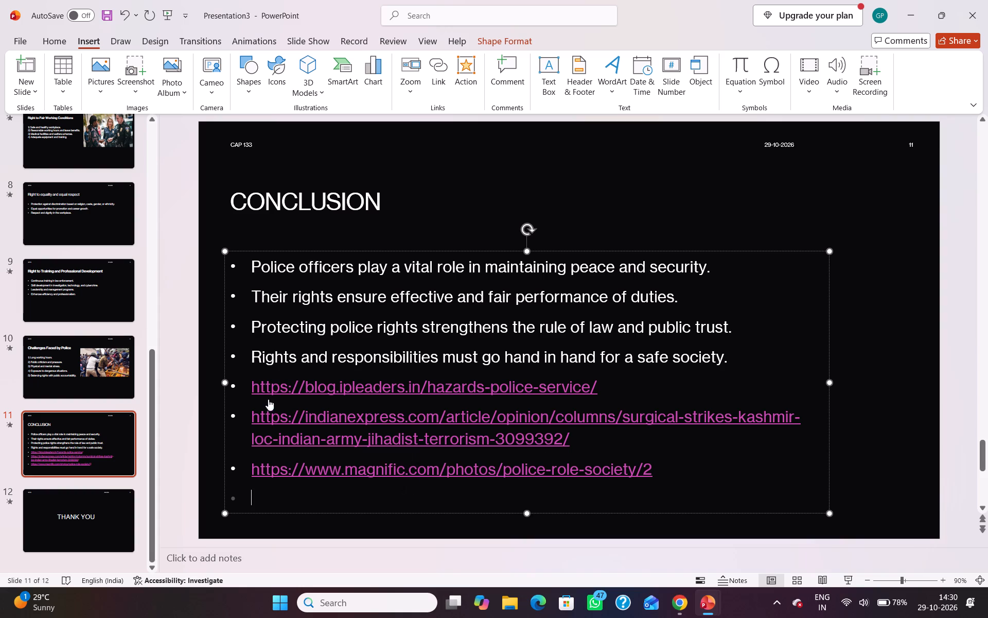
Test the iPleaders link from the CONCLUSION slide, and return to the title slide in PowerPoint.
ctrl+click(303, 387)
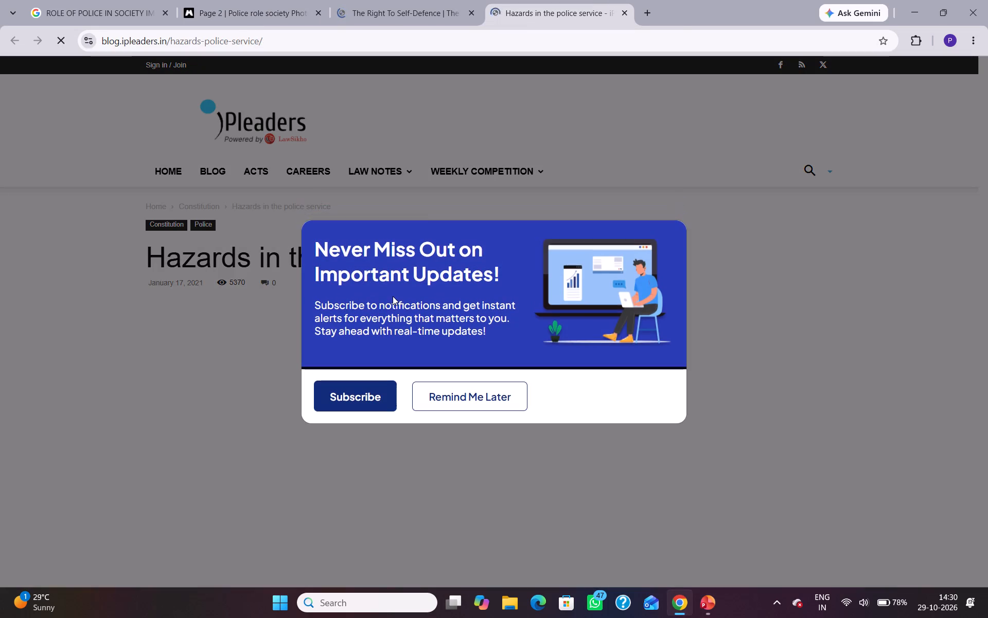
click(487, 249)
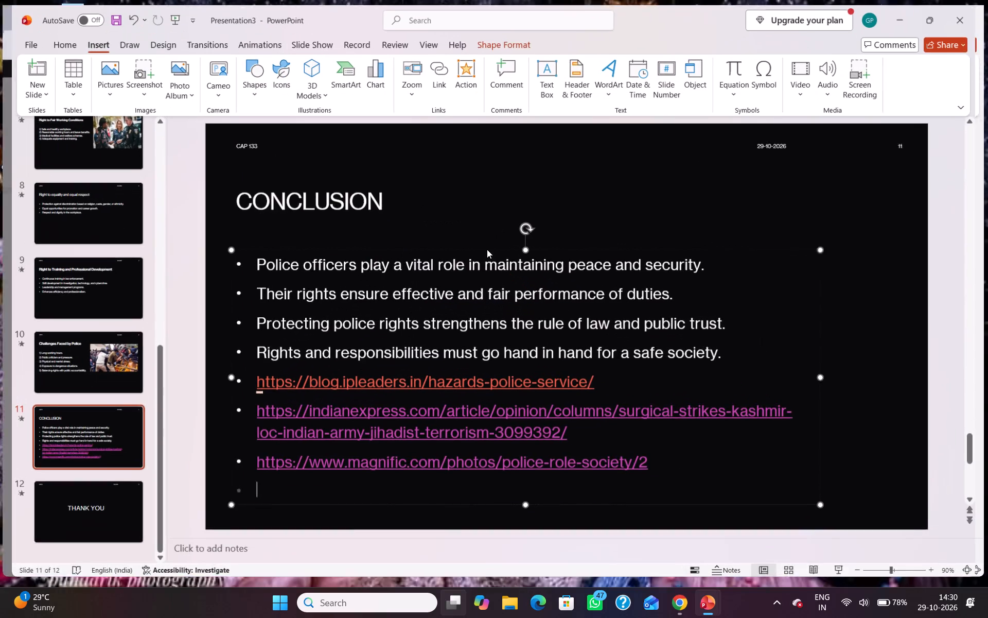
click(482, 222)
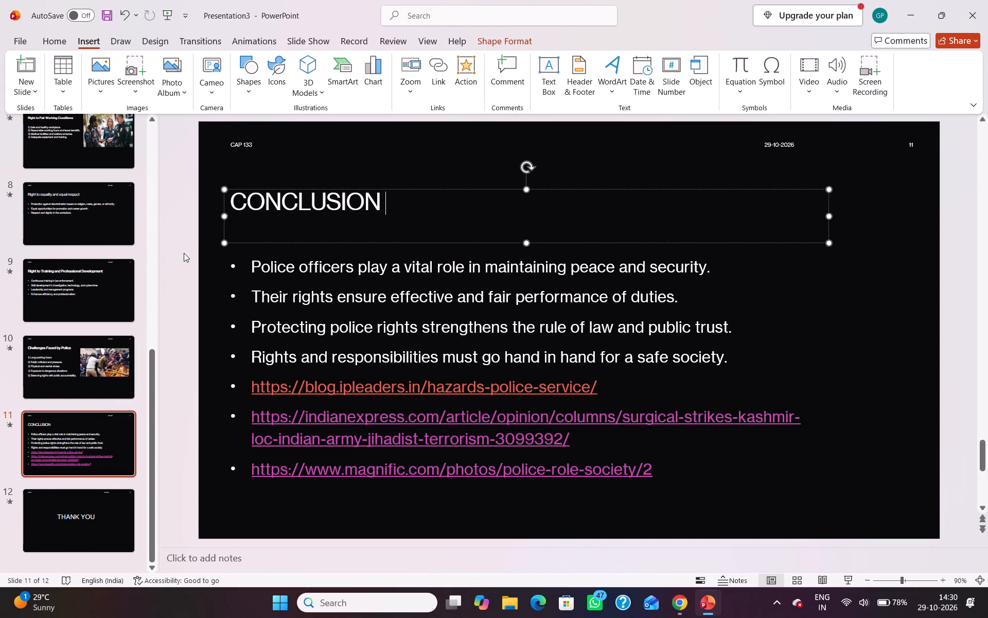
click(184, 253)
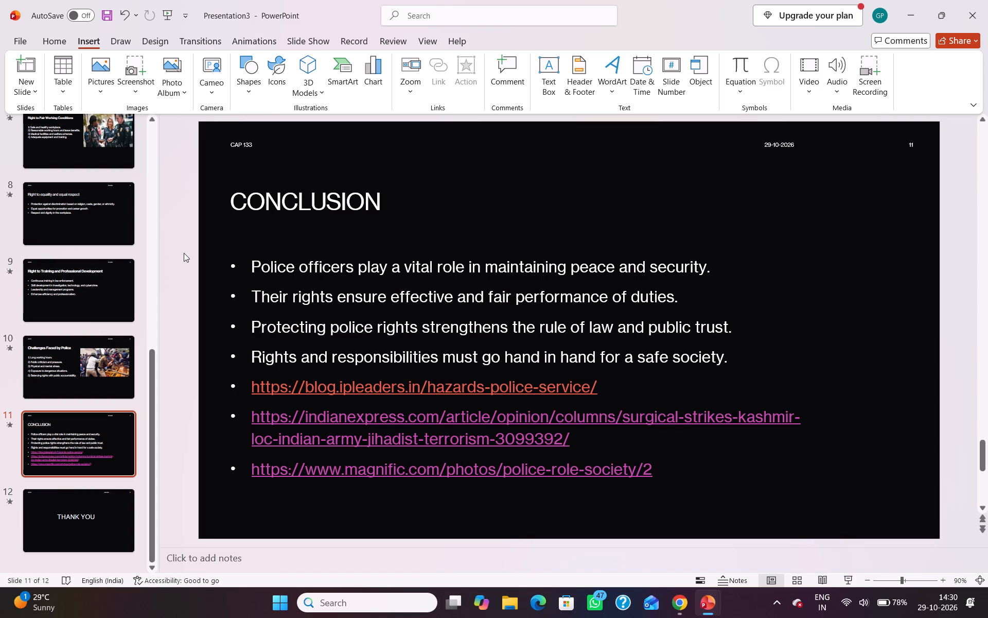
scroll(184, 253, up, 17)
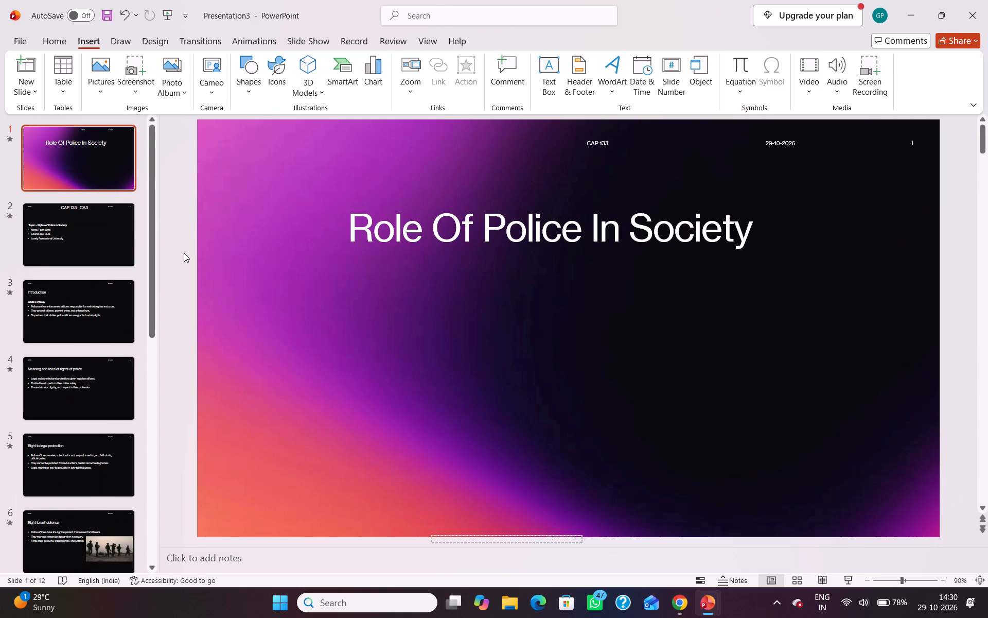
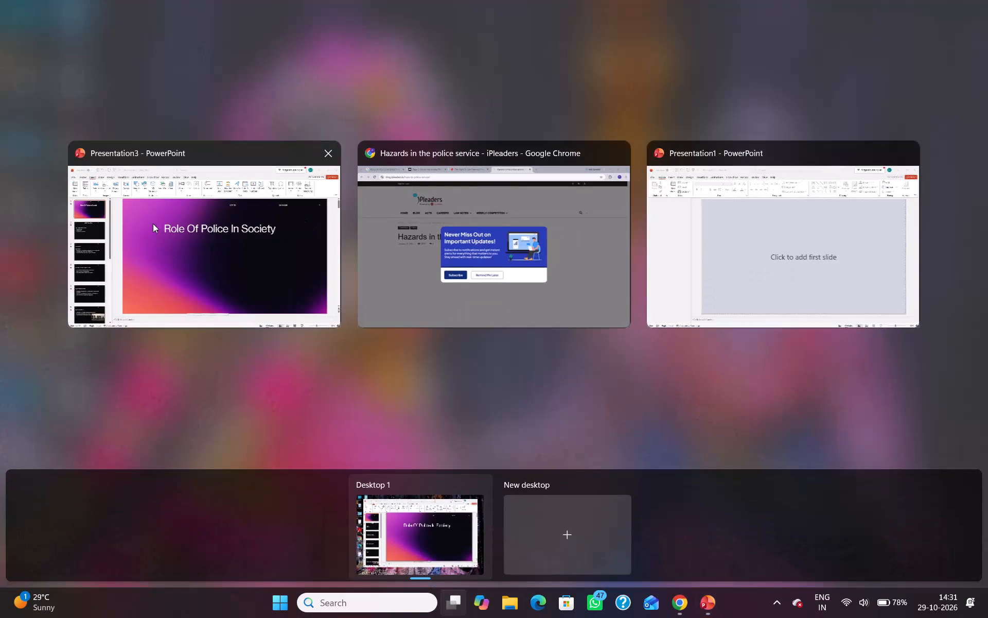
Return to Presentation3 and play its slide show from the beginning, checking the title, CAP 133 CA3 and Introduction slides with their animations.
click(196, 220)
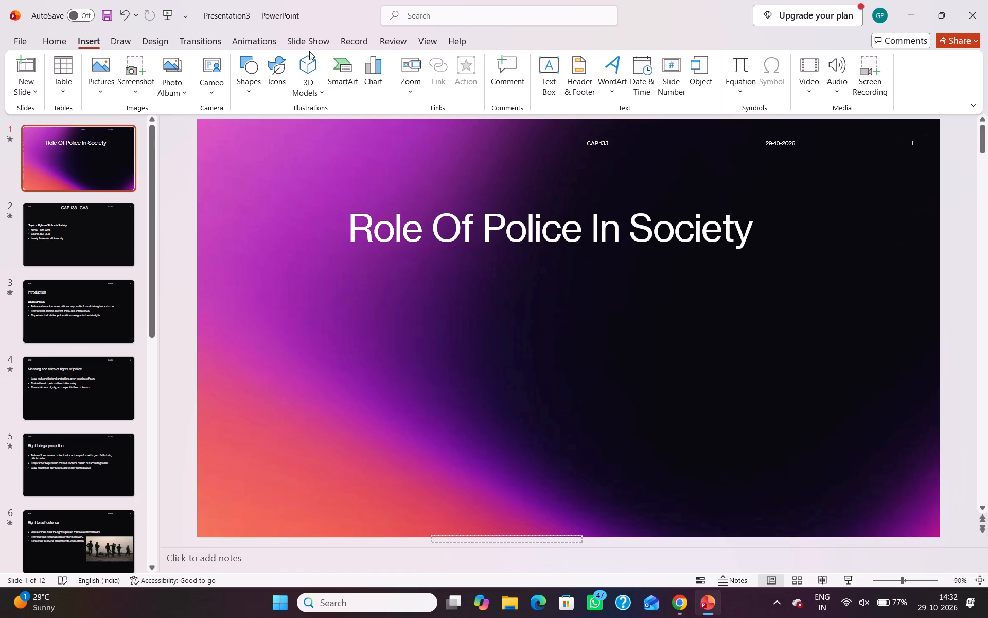
click(301, 40)
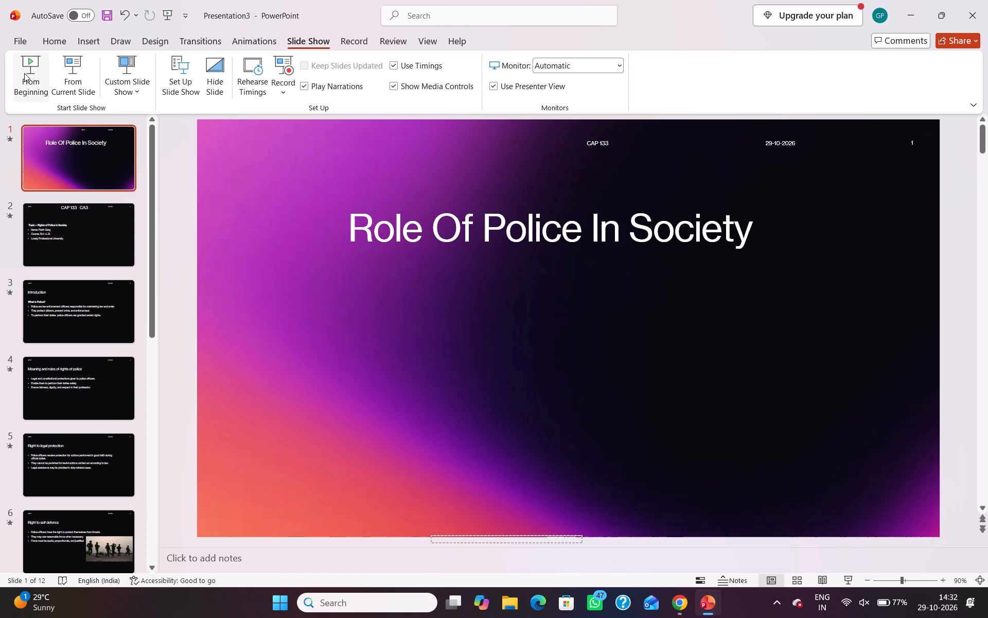
click(24, 73)
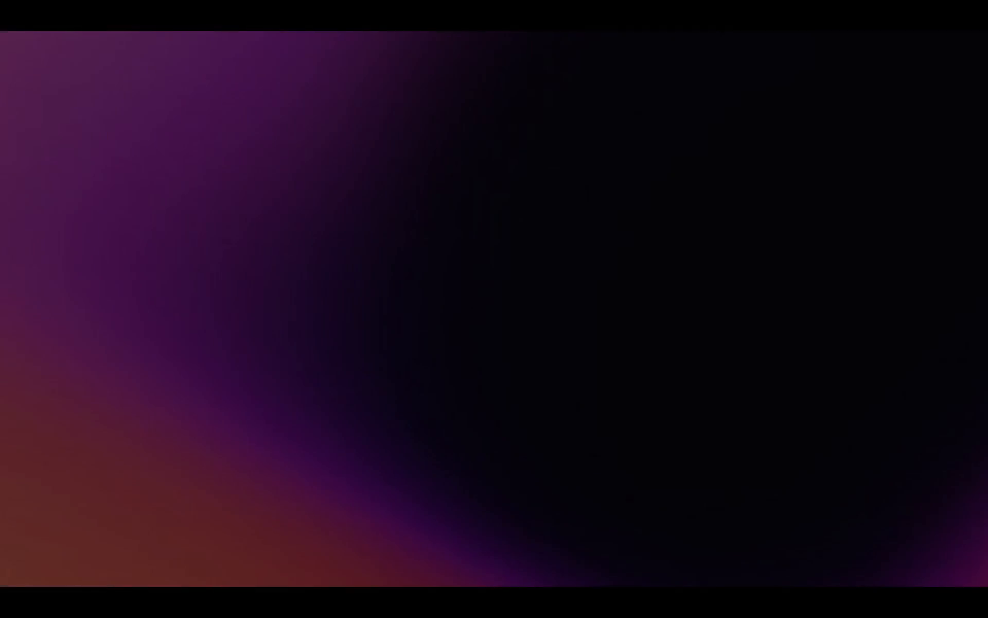
key(Return)
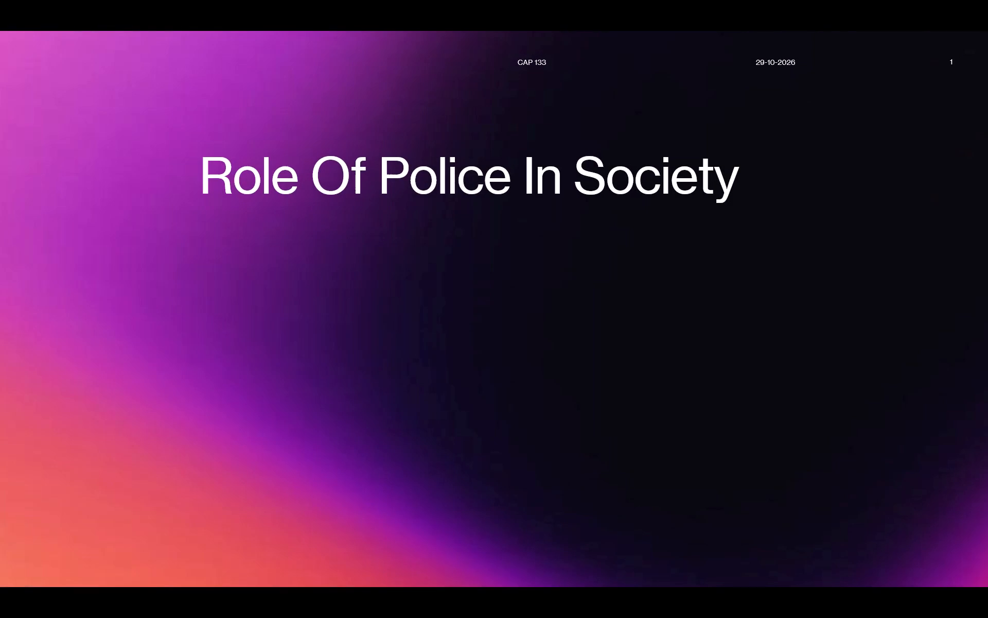
key(Return)
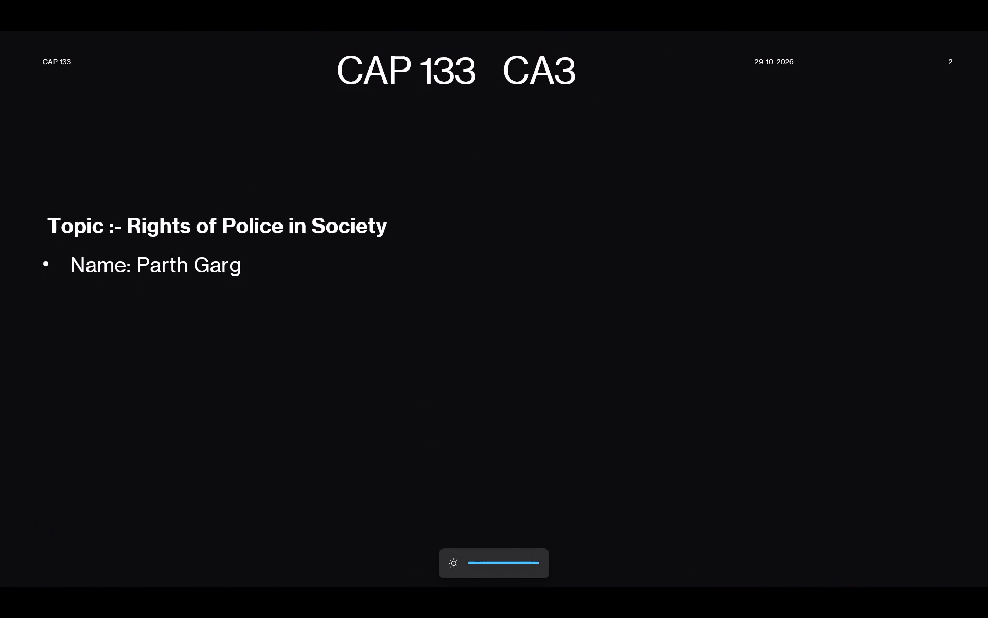
key(Return)
key(Return)
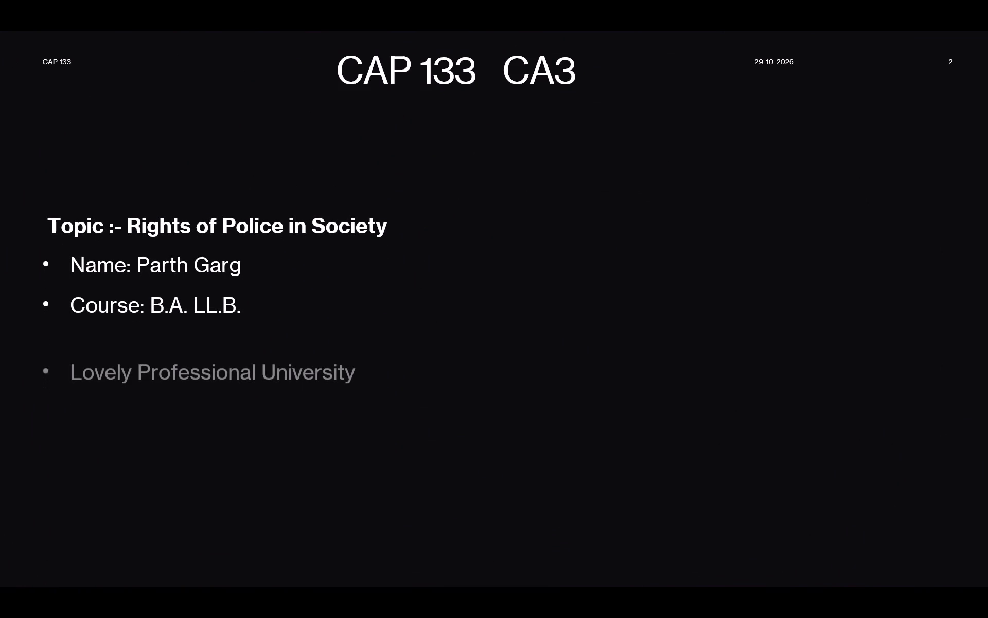
key(Return)
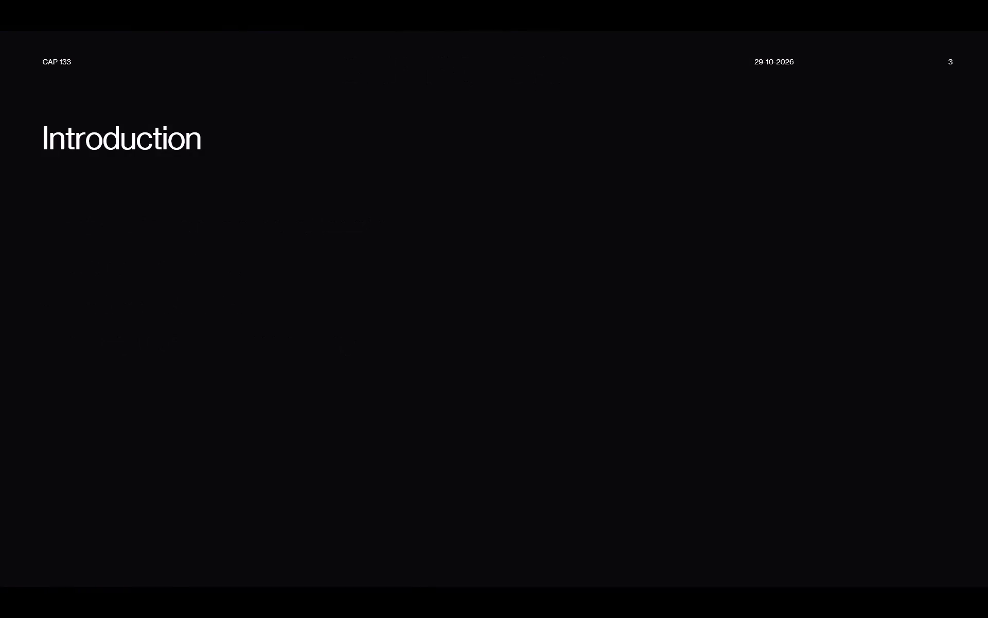
key(Return)
key(Return)
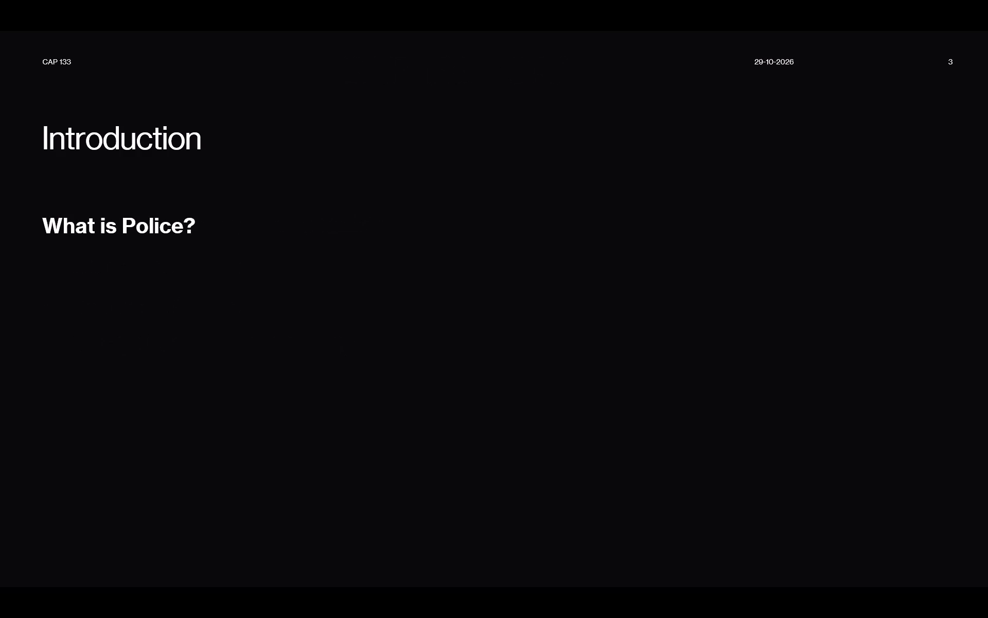
key(Return)
key(Return)
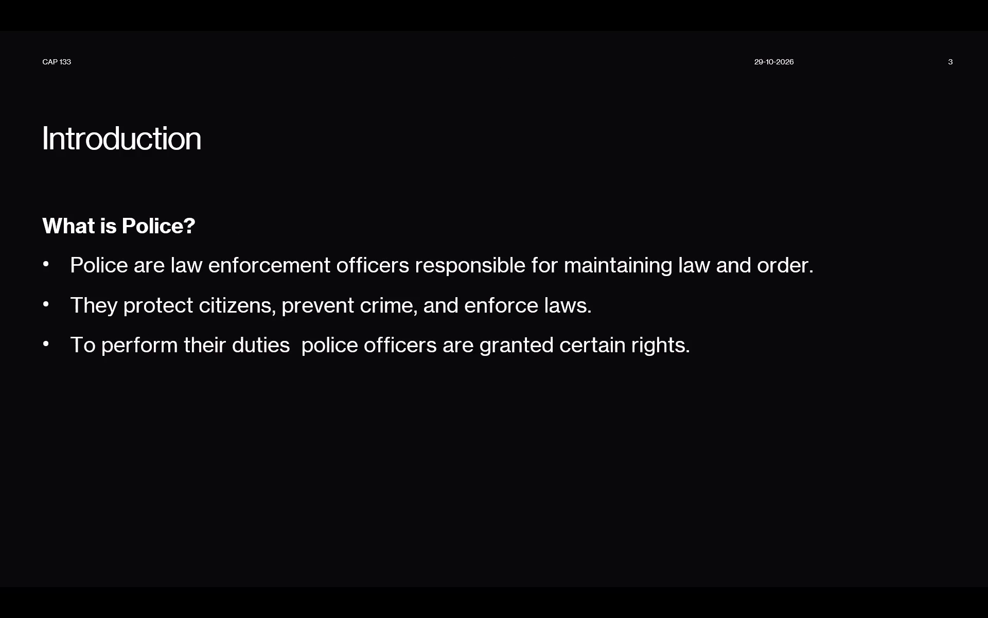
Continue the slide show through the Meaning and roles of rights of police and Right to legal protection slides, checking each bullet's animation.
key(Return)
key(Return)
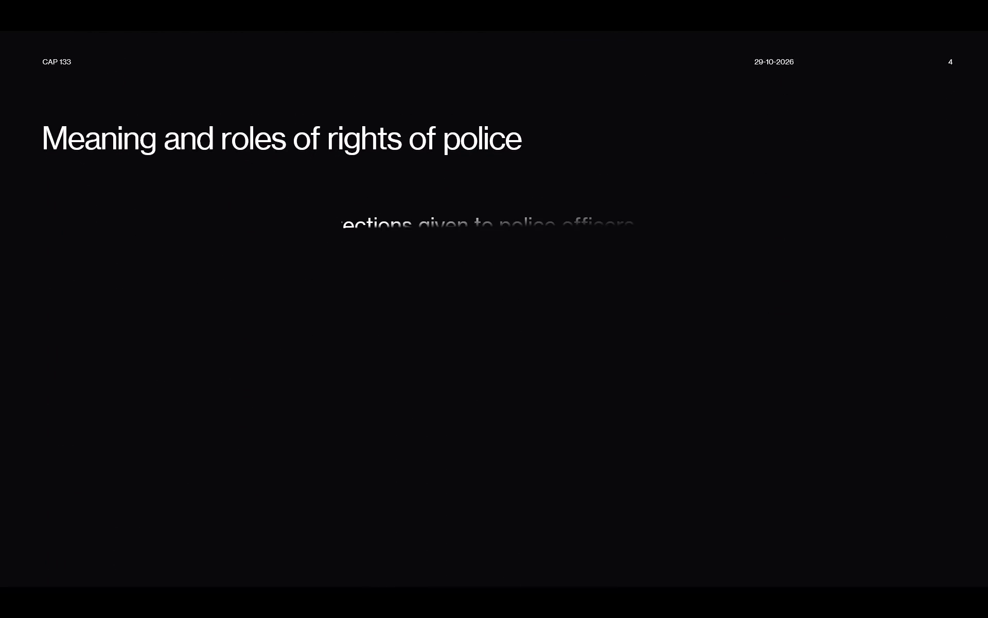
key(Return)
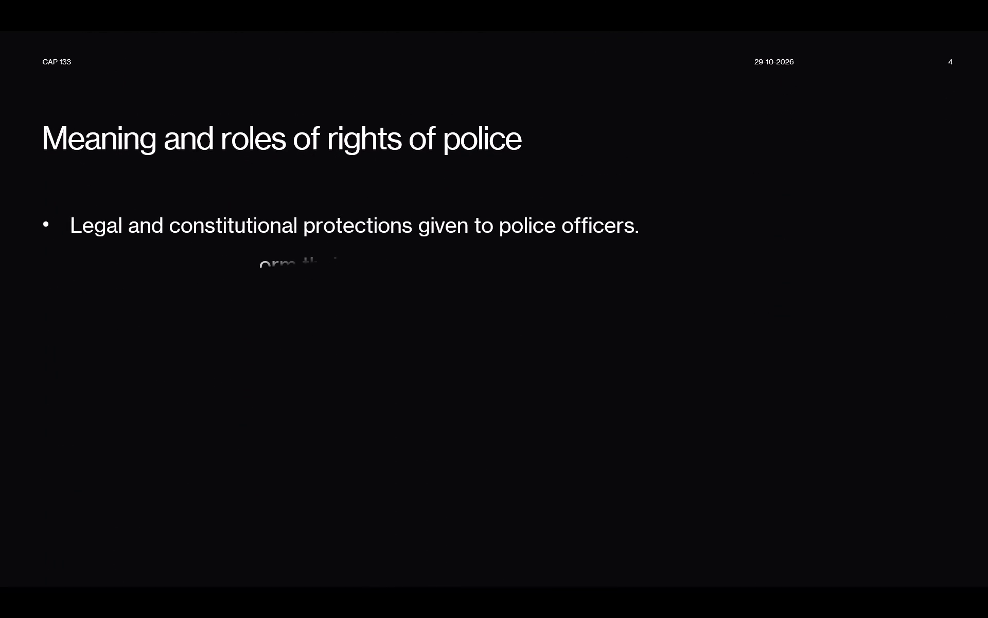
key(Return)
key(Return)
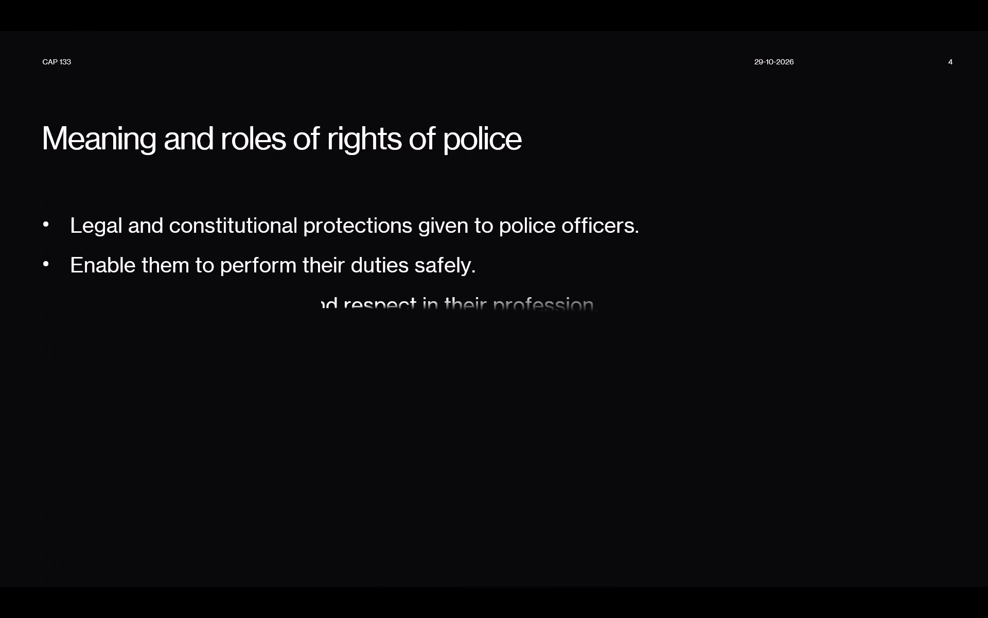
key(Return)
key(Return)
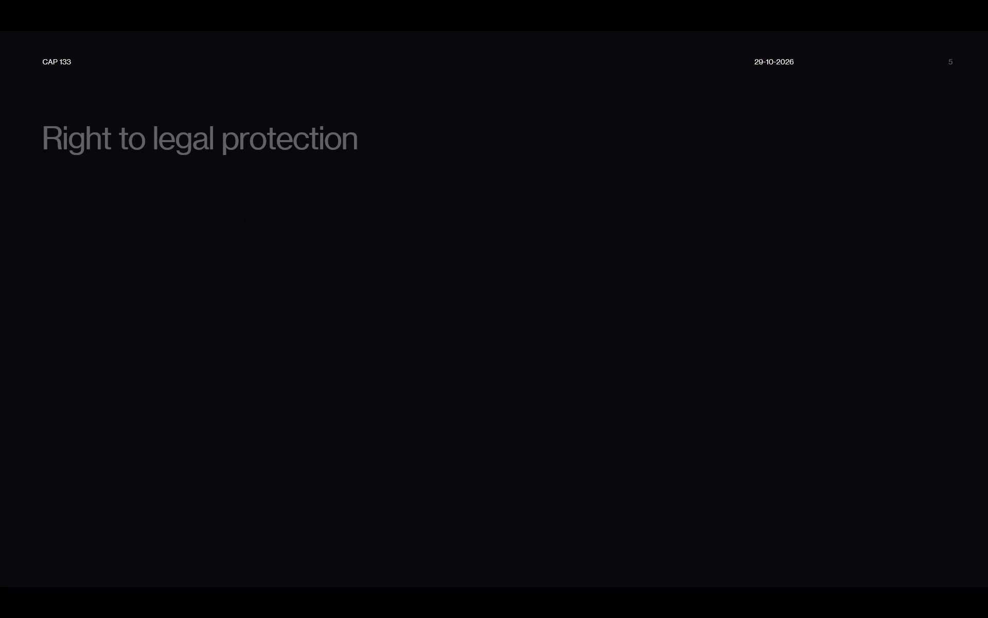
key(Return)
key(Return)
key(Return)
key(Return)
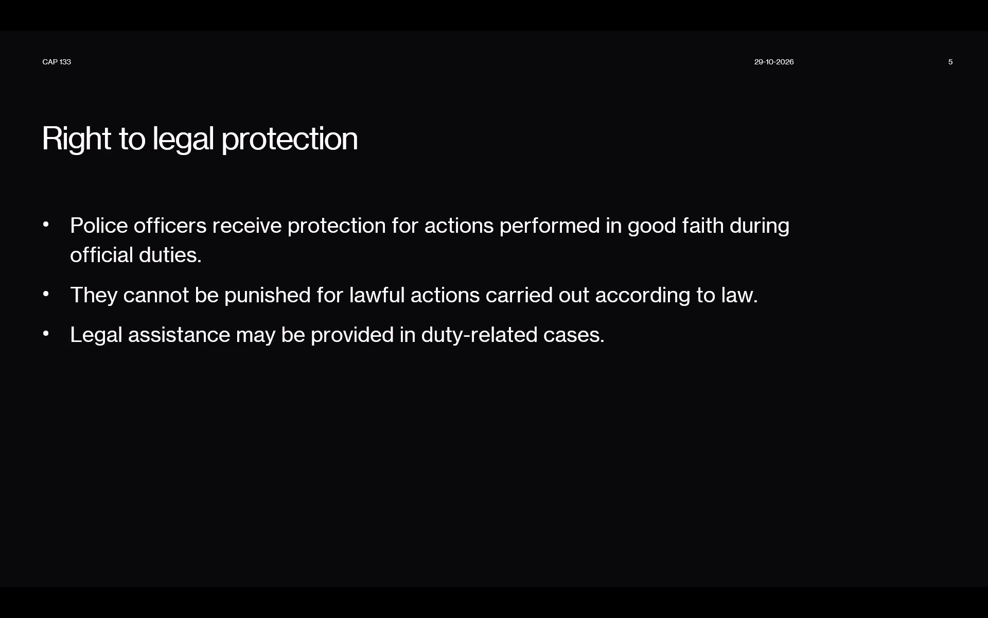
Review the Right to self defence and Right to Fair Working Conditions slides in the show, including their photos and text animations.
key(Return)
key(Return)
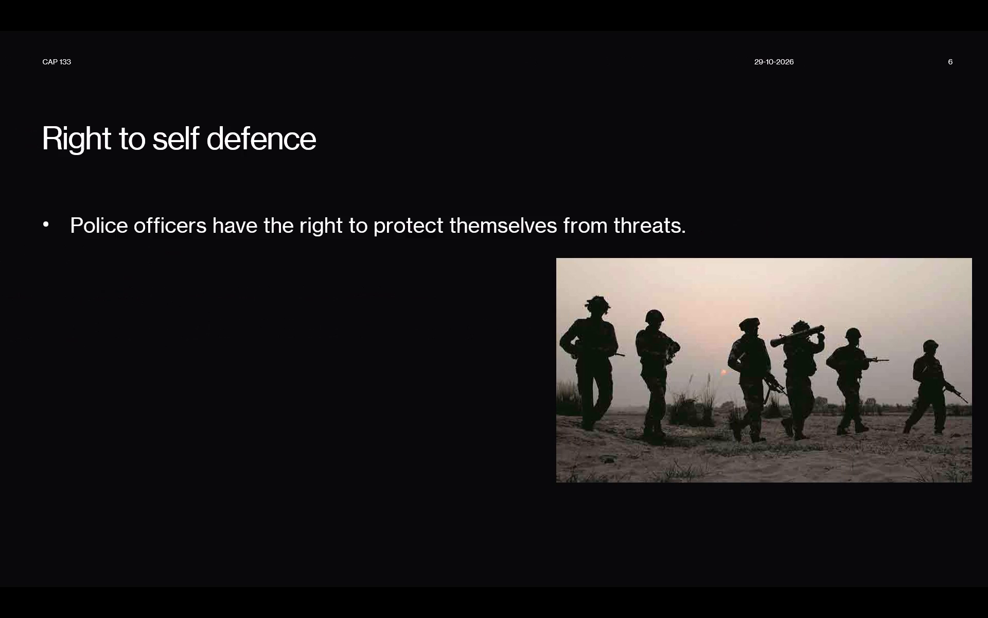
key(Return)
key(Return)
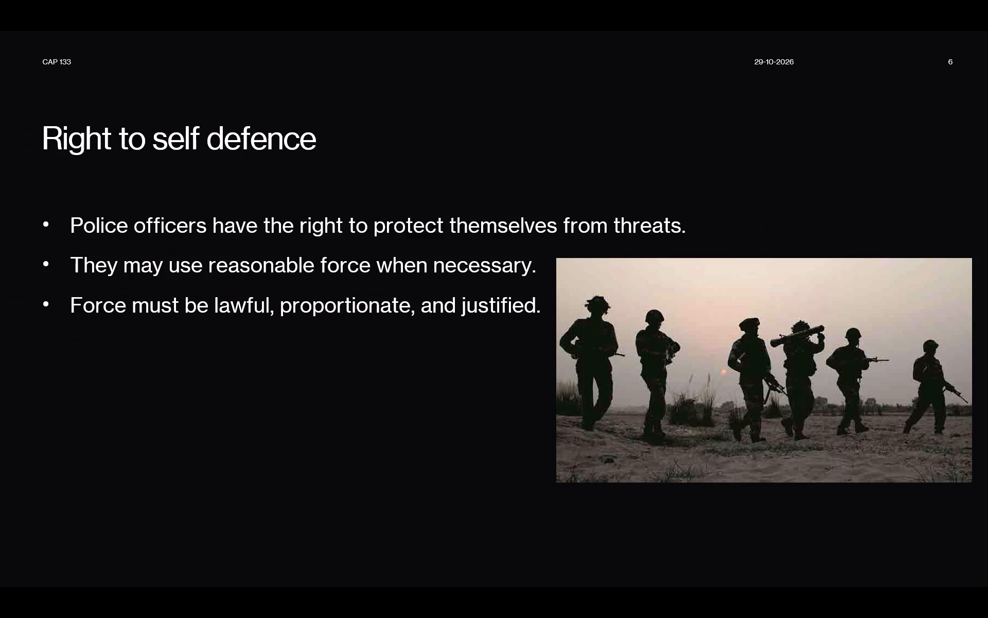
key(Return)
key(Return)
key(Return)
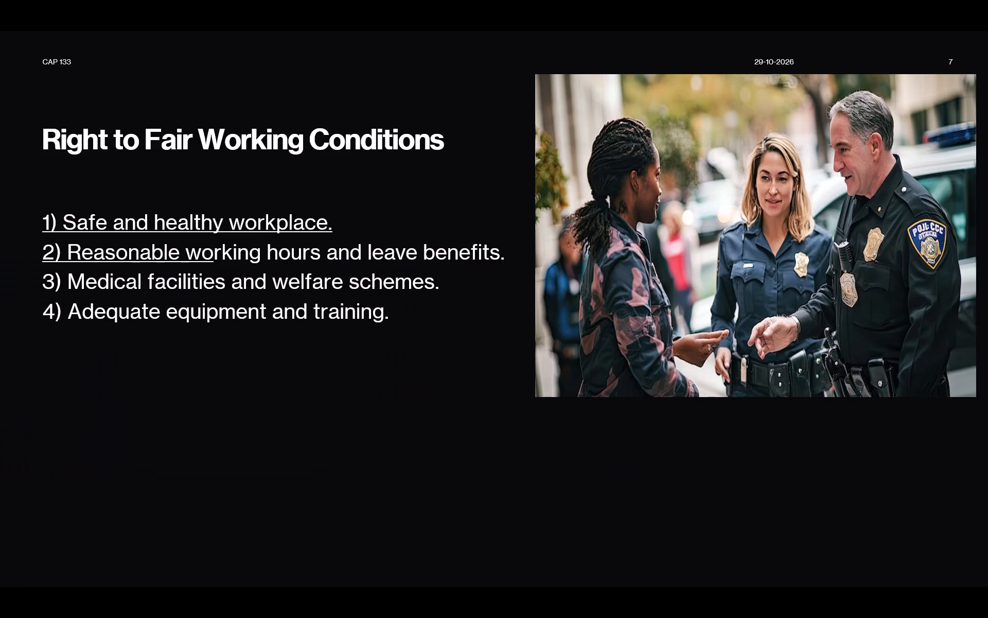
Play through the Right to equality and equal respect and Right to Training and Professional Development slides, checking every bullet's animation.
key(Return)
key(Return)
key(Return)
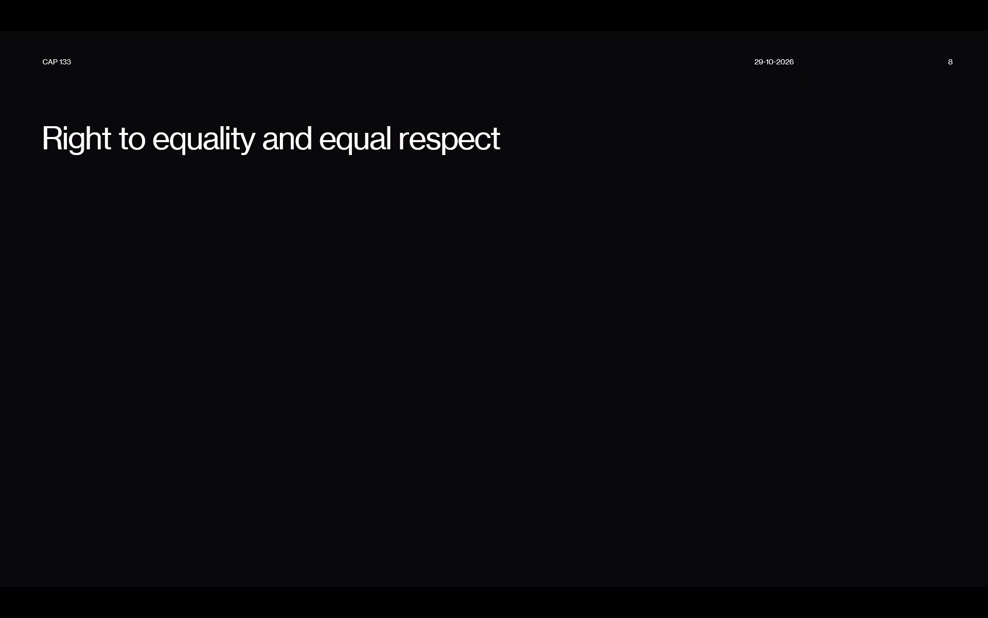
key(Return)
key(Return)
key(Return)
key(Return)
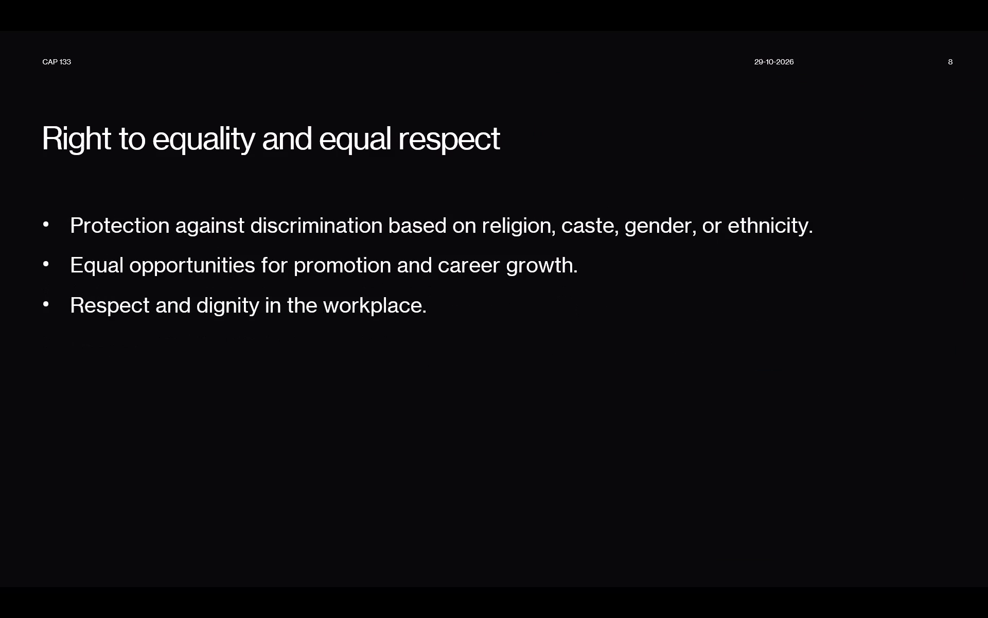
key(Return)
key(Return)
key(Return)
key(Return)
key(Return)
key(Return)
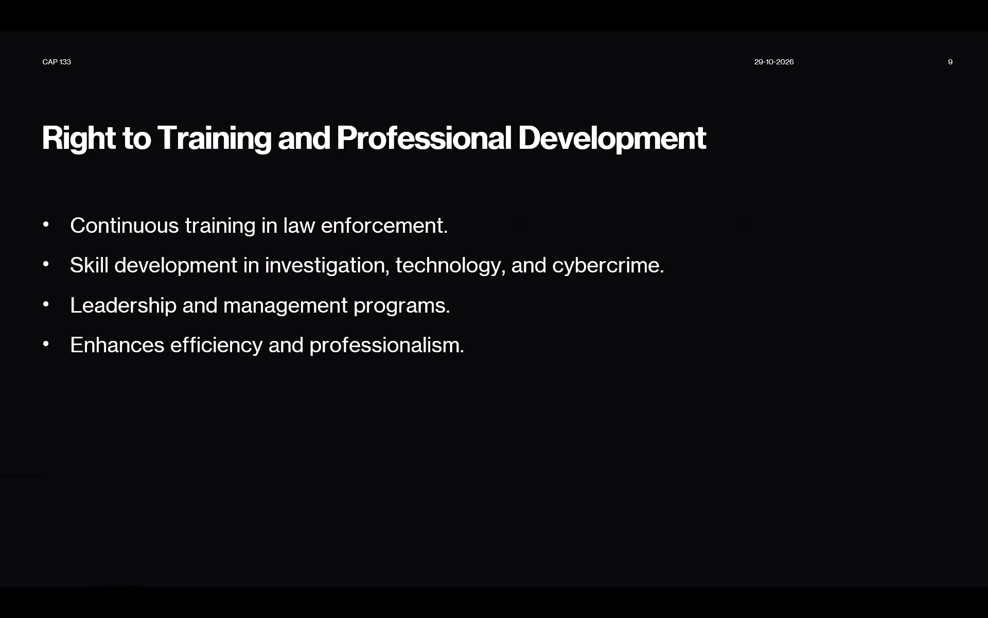
Advance the show to the Challenges Faced by Police slide and check its photo and all its numbered points.
key(Return)
key(Return)
key(Return)
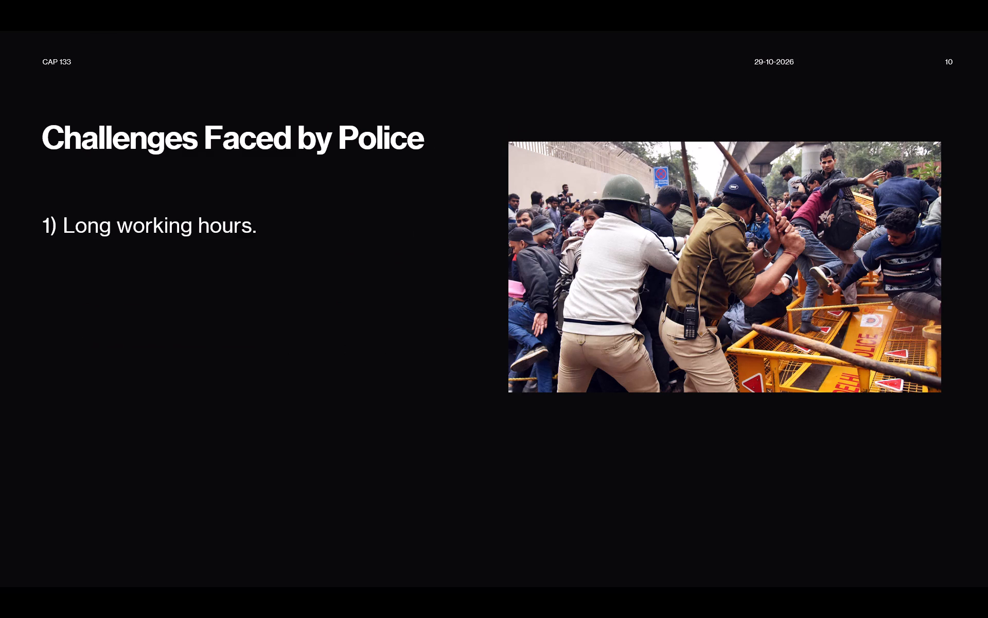
key(Return)
key(Return)
key(Return)
key(Return)
key(Return)
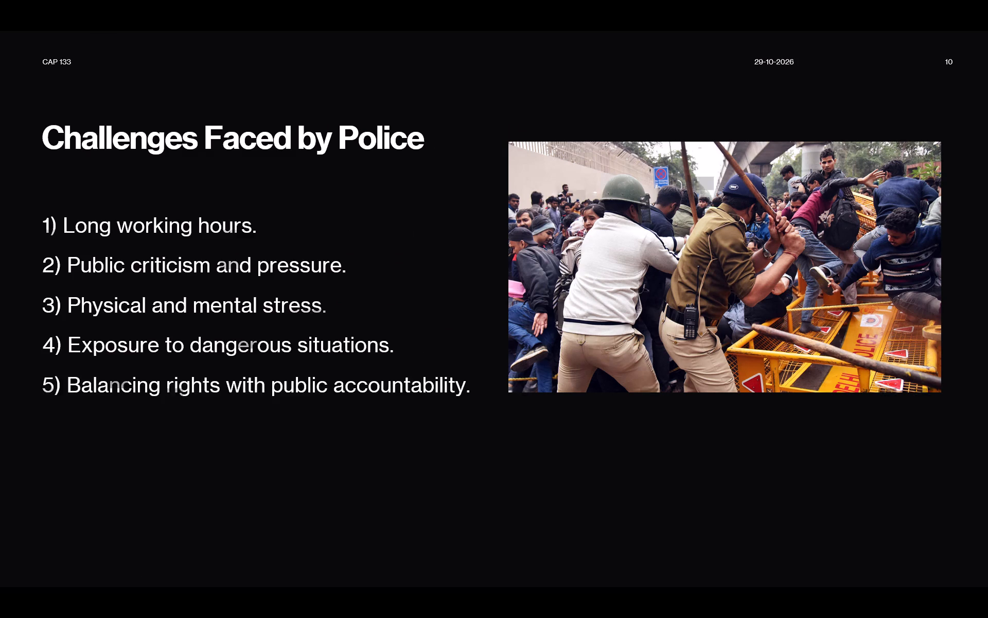
Check the CONCLUSION slide's bullets and source links in the show, and play on to the end to return to the editing view.
key(Return)
key(Return)
key(Return)
key(Return)
key(Return)
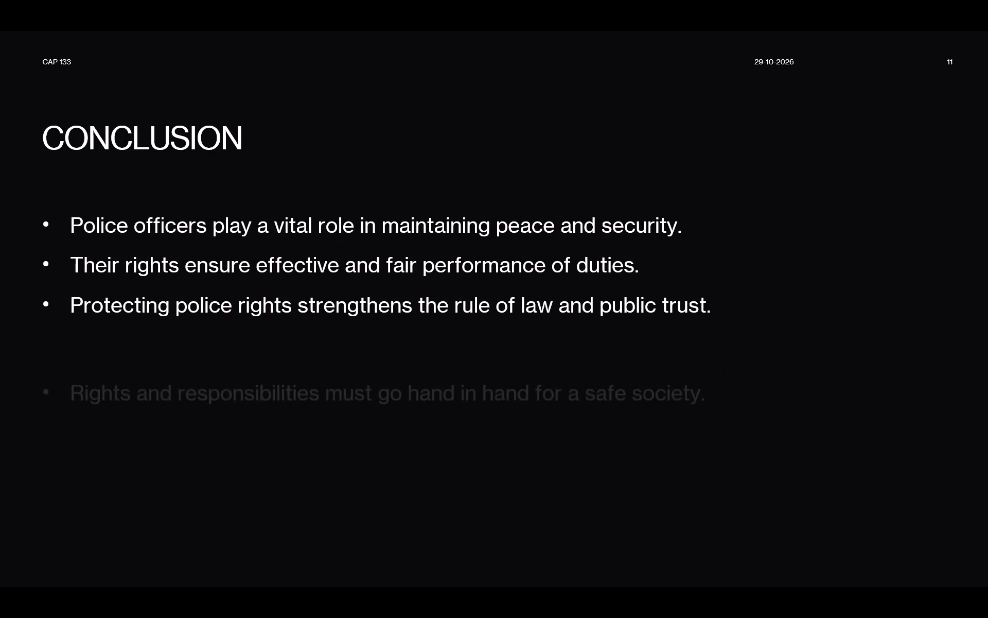
key(Return)
key(Return)
key(Return)
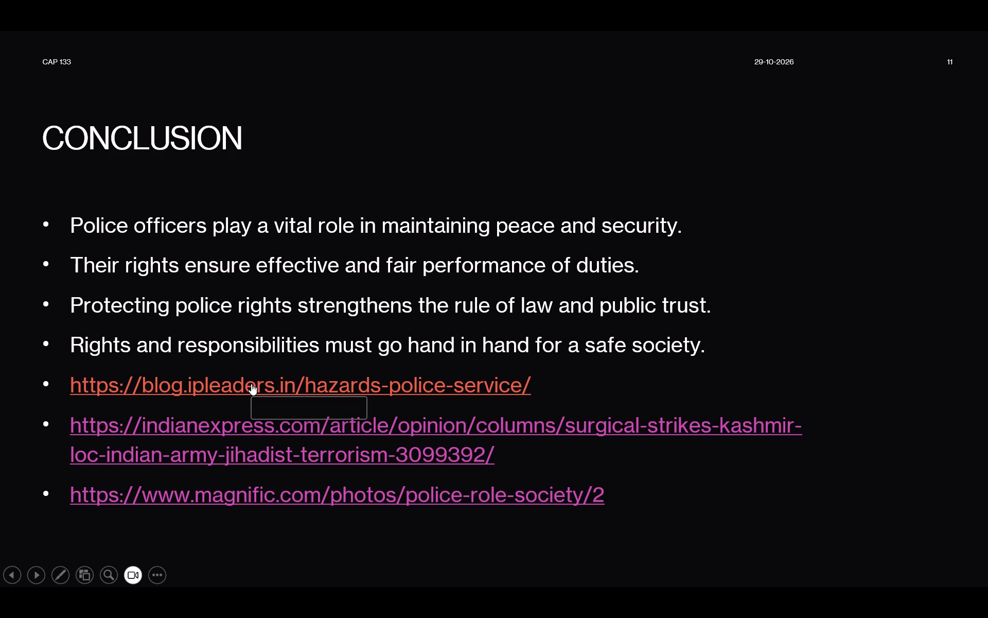
key(Return)
key(Return)
key(Return)
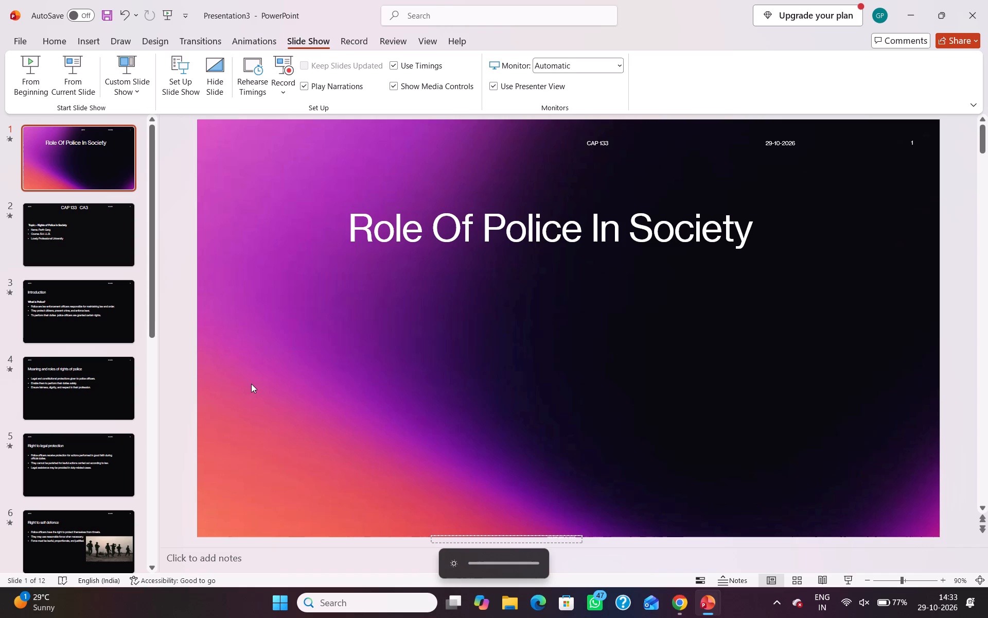
Minimise both presentations and the Chrome window to reveal the desktop, and lock the computer.
click(912, 7)
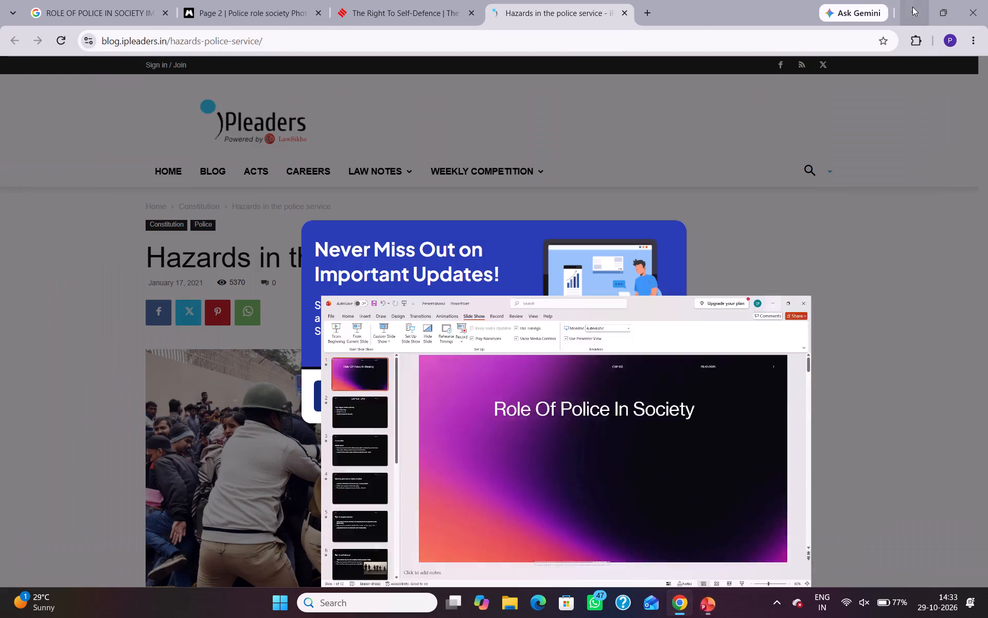
click(918, 8)
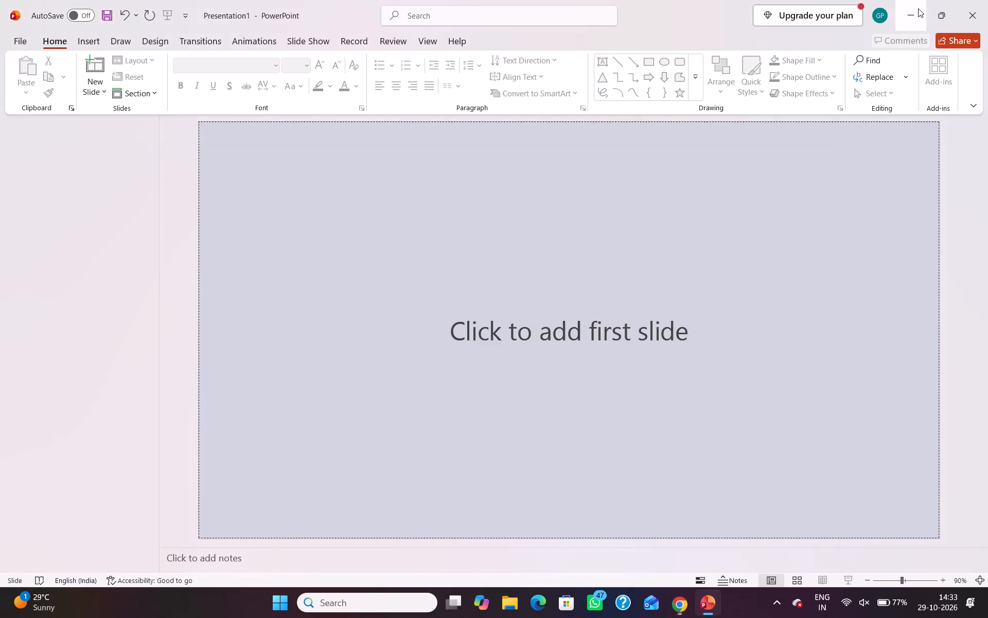
click(918, 8)
key(super+l)
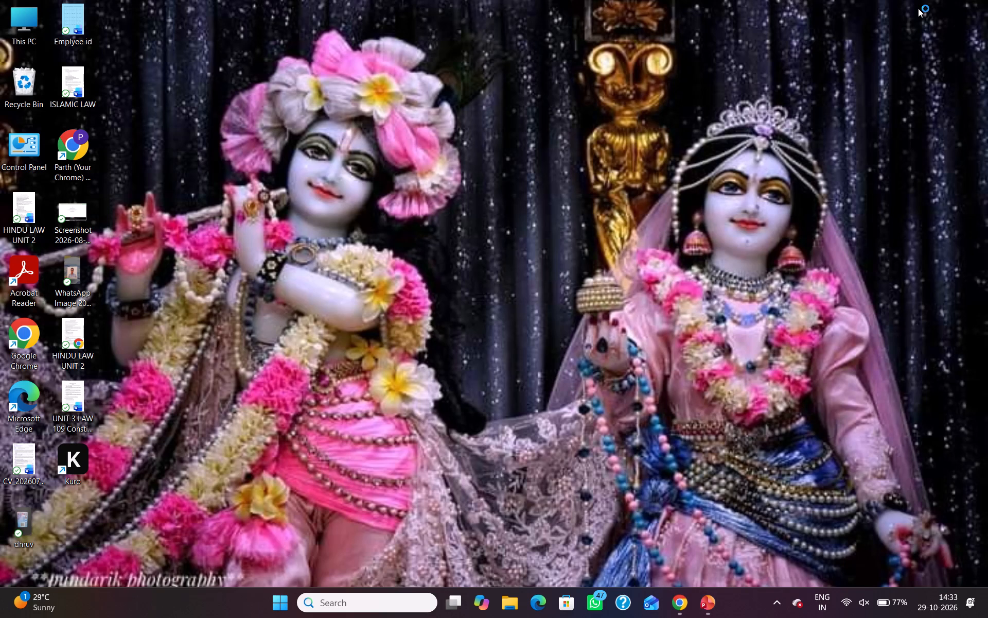